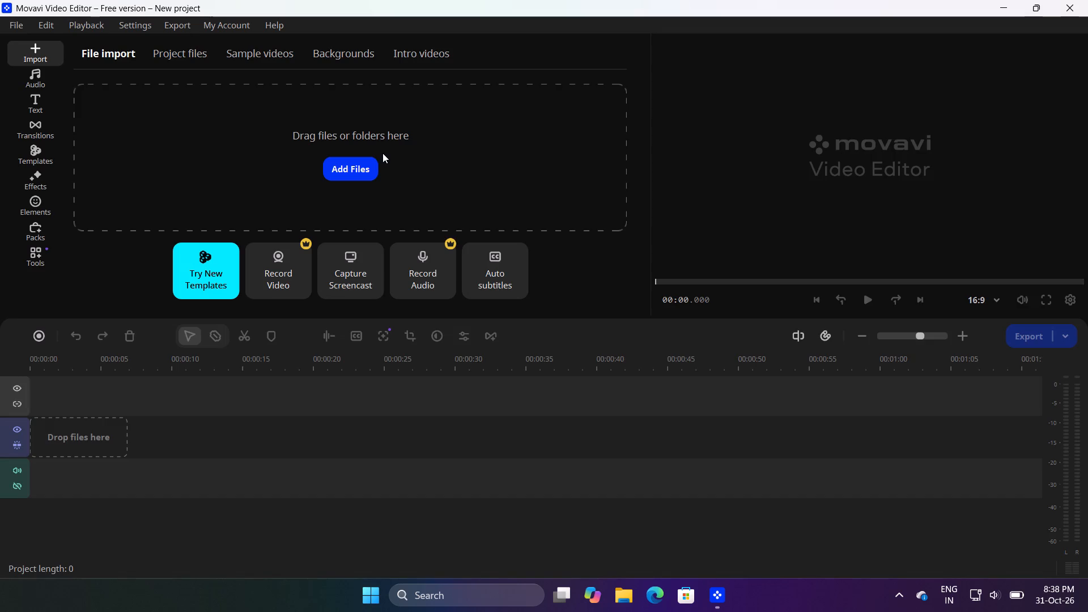
Play the Manhwa recap video and preview several points within its first 13 minutes.
click(650, 322)
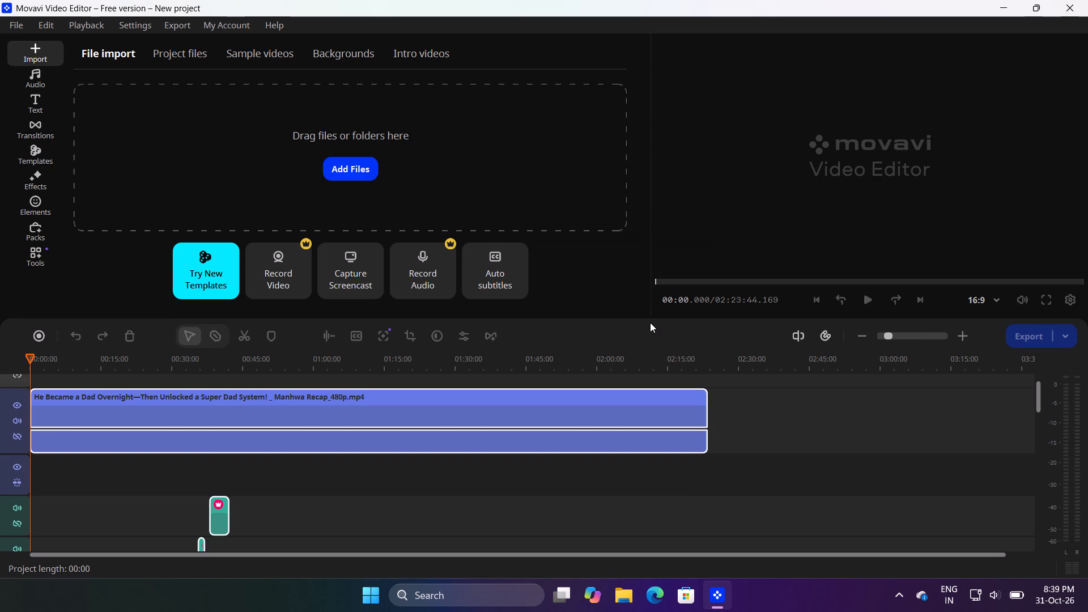
click(867, 301)
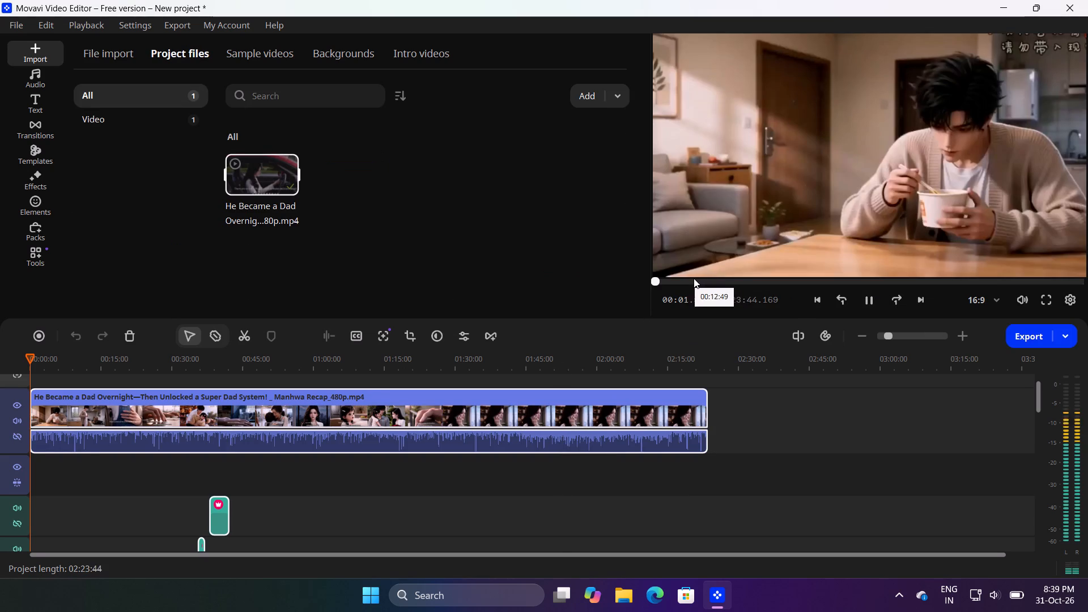
click(694, 278)
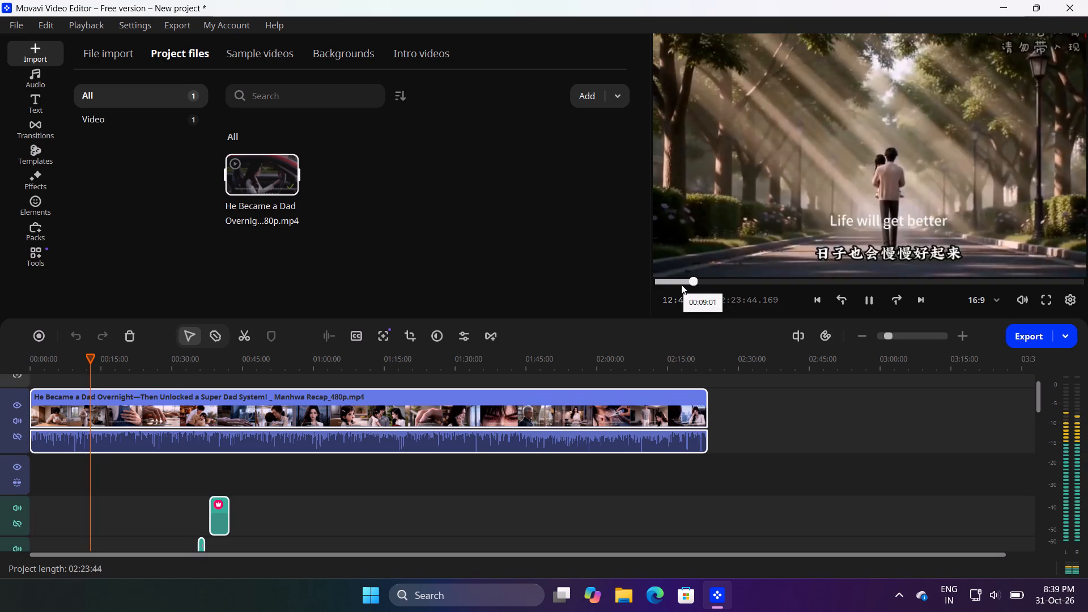
click(679, 284)
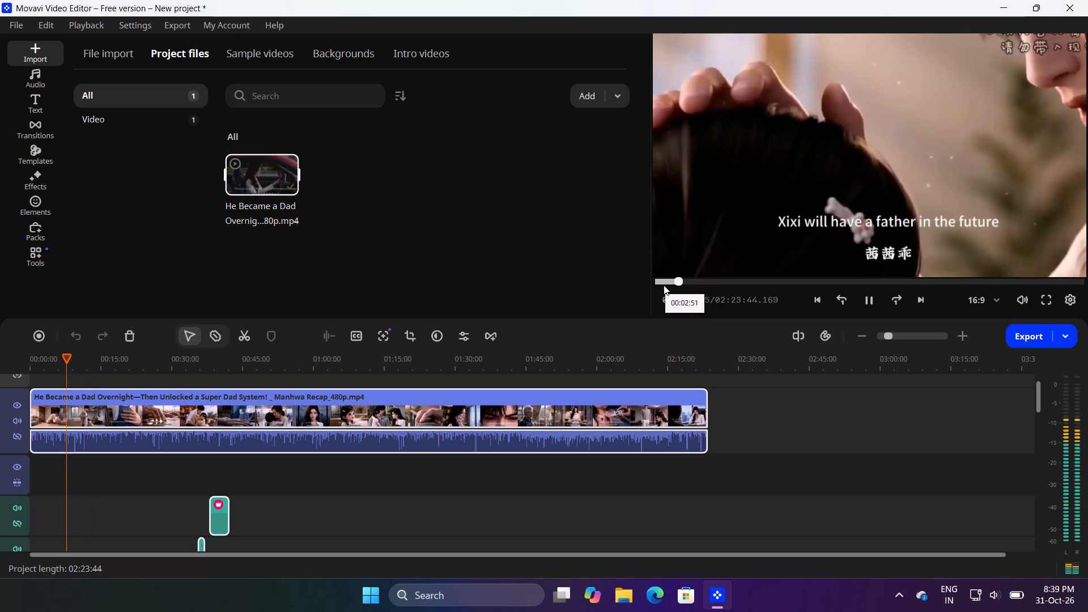
click(662, 285)
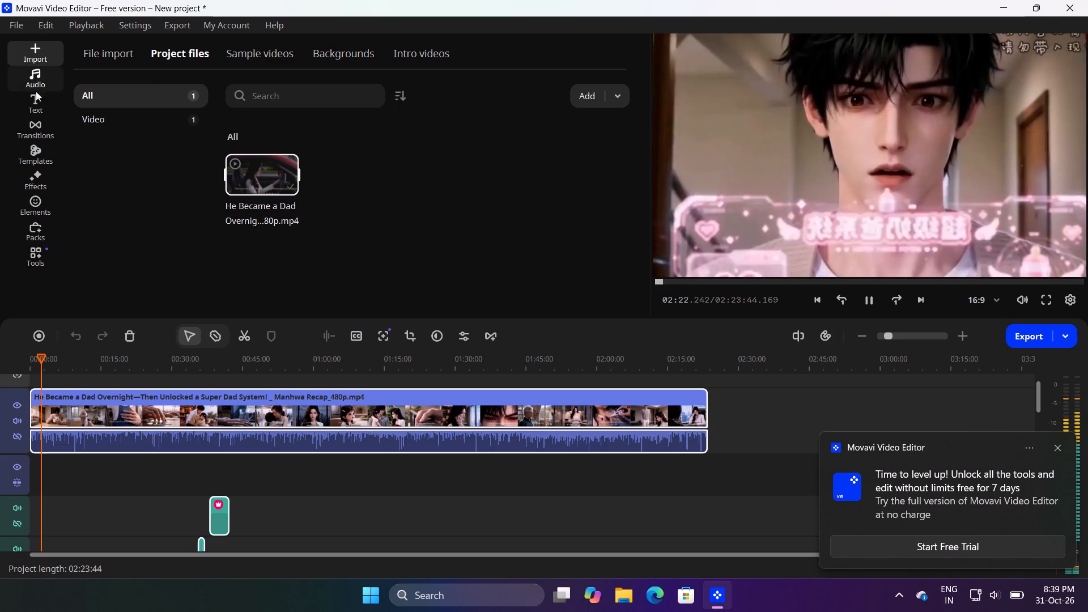
Search the music library for "backgr" and add the featured Background Ambiemt Glitch track to the upper audio track at about 7:20.
click(35, 82)
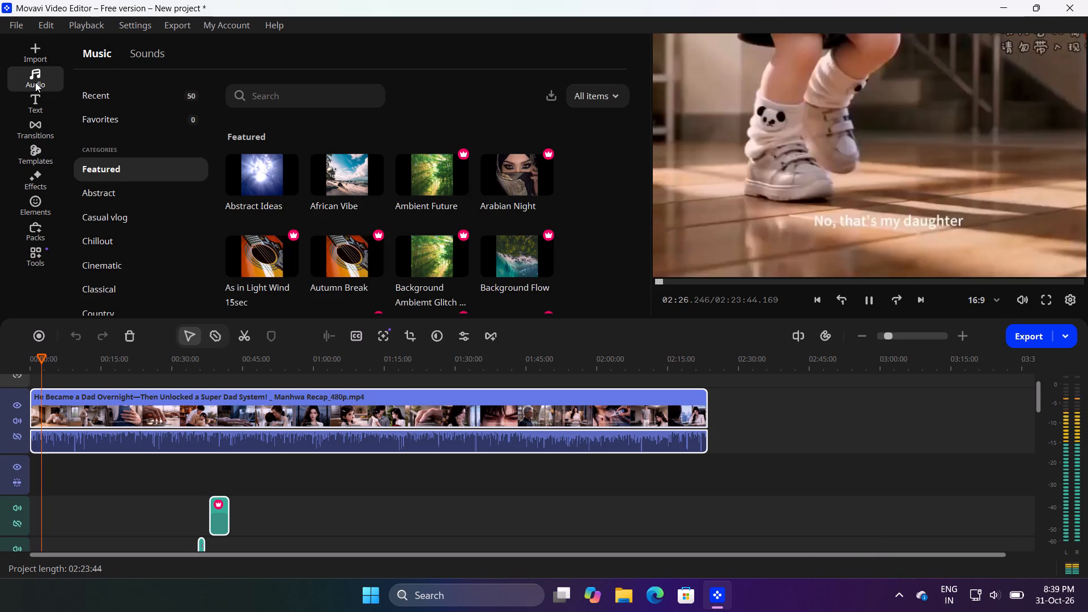
click(35, 82)
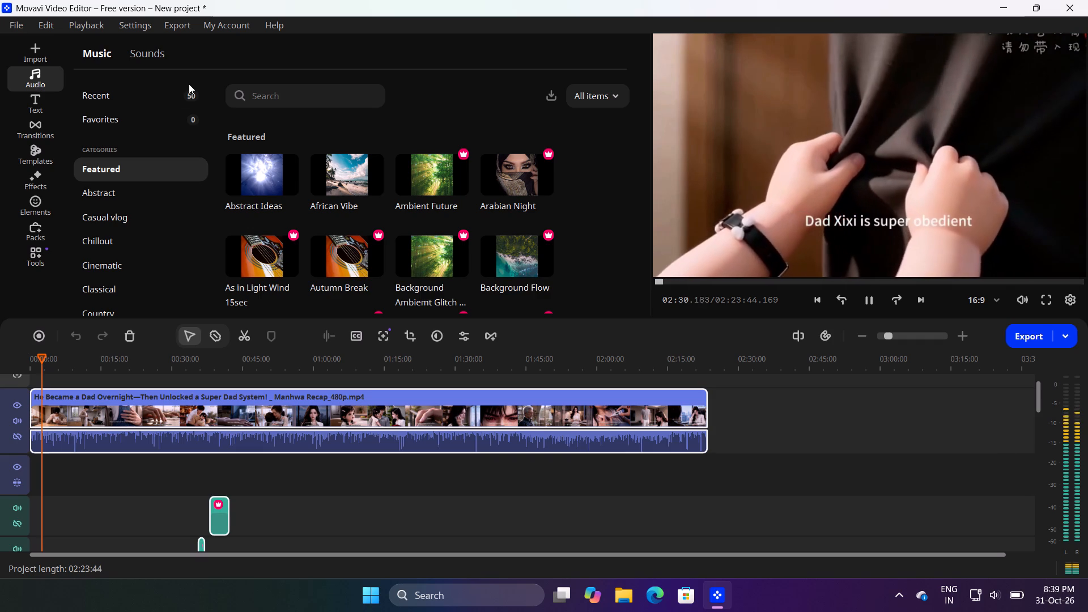
click(263, 98)
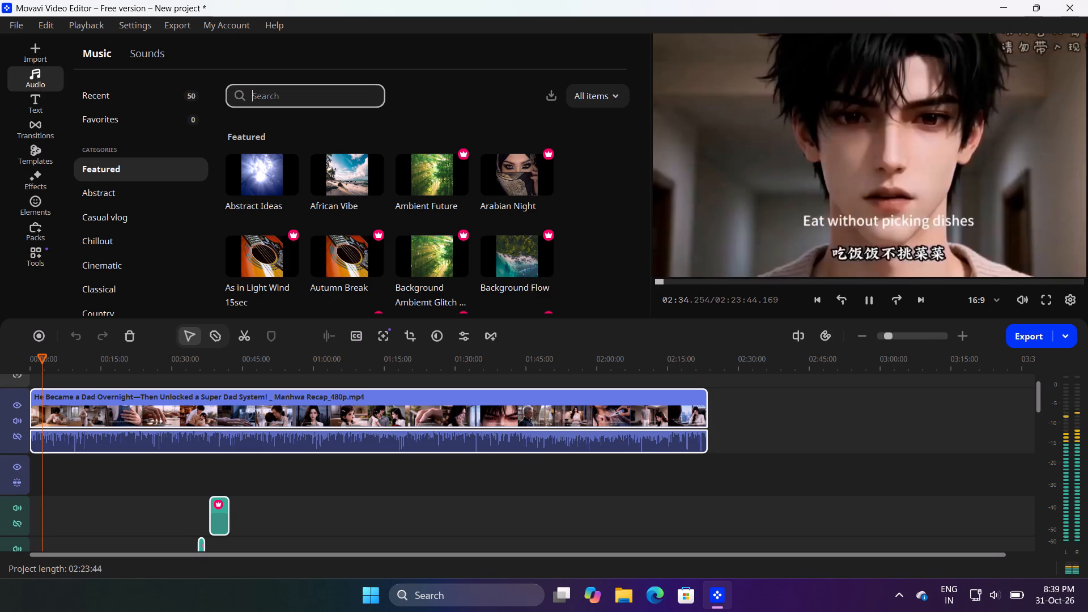
text(ba)
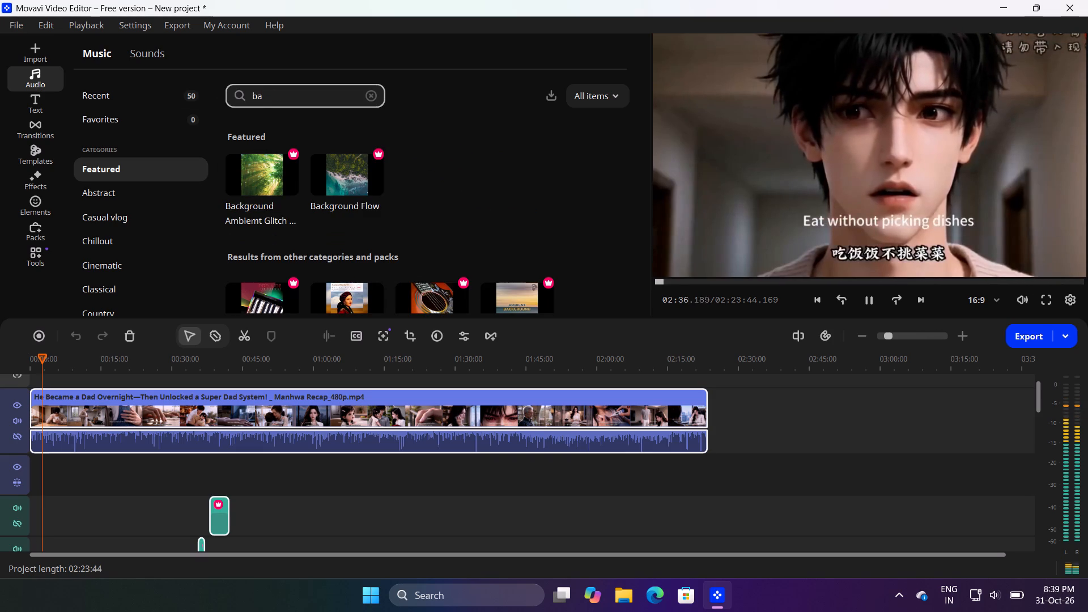
key(c)
key(k)
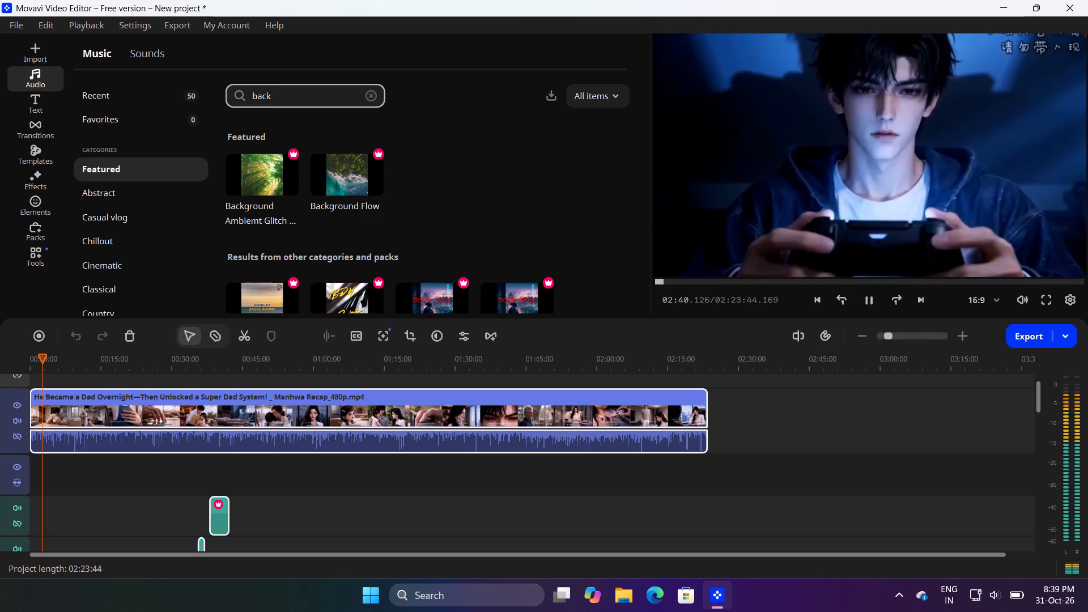
text(gr)
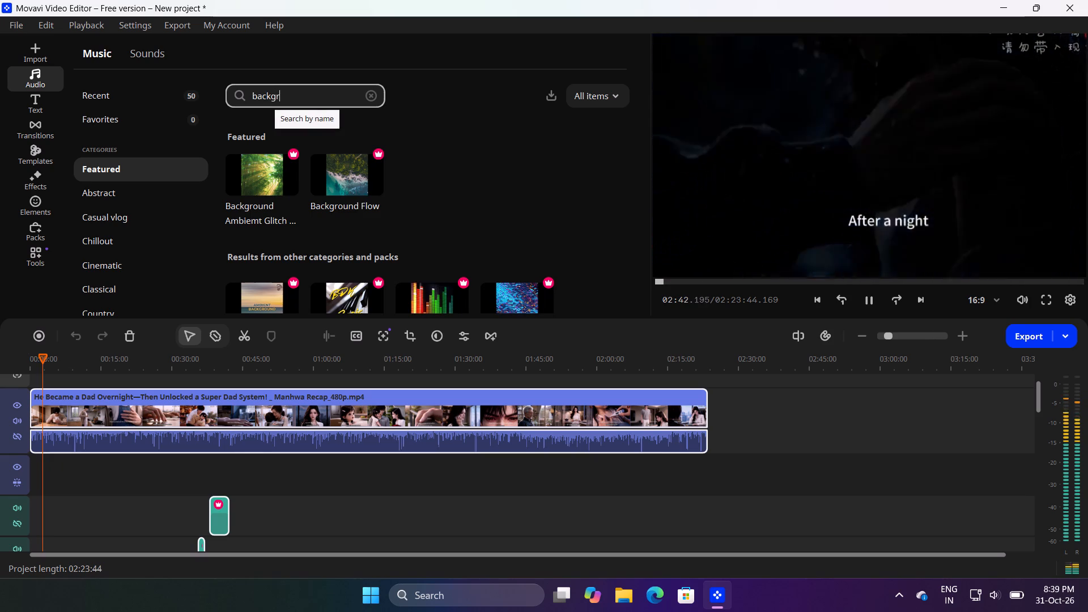
key(a)
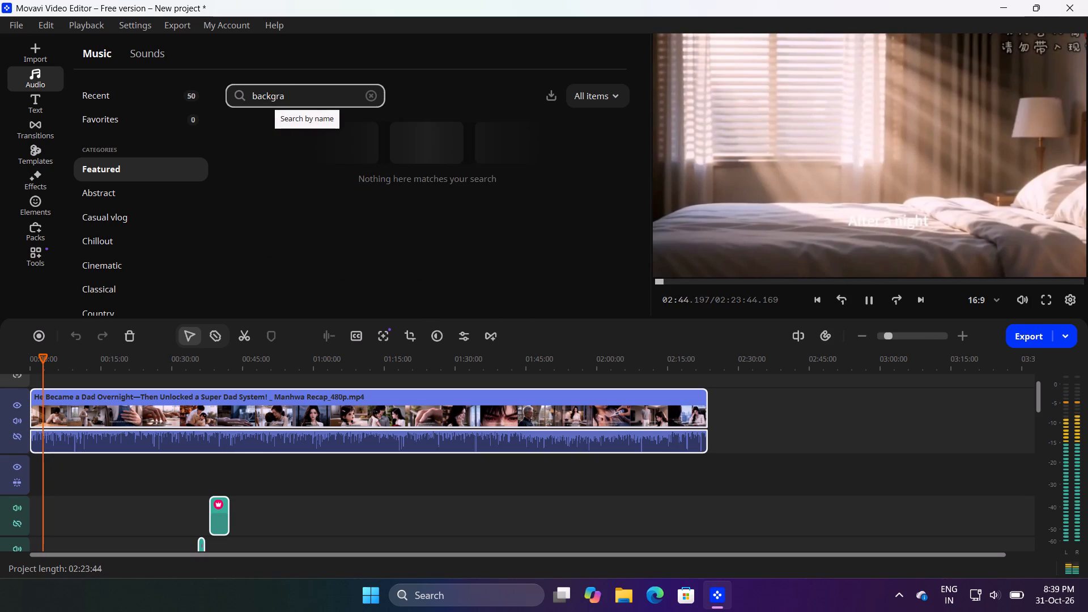
key(BackSpace)
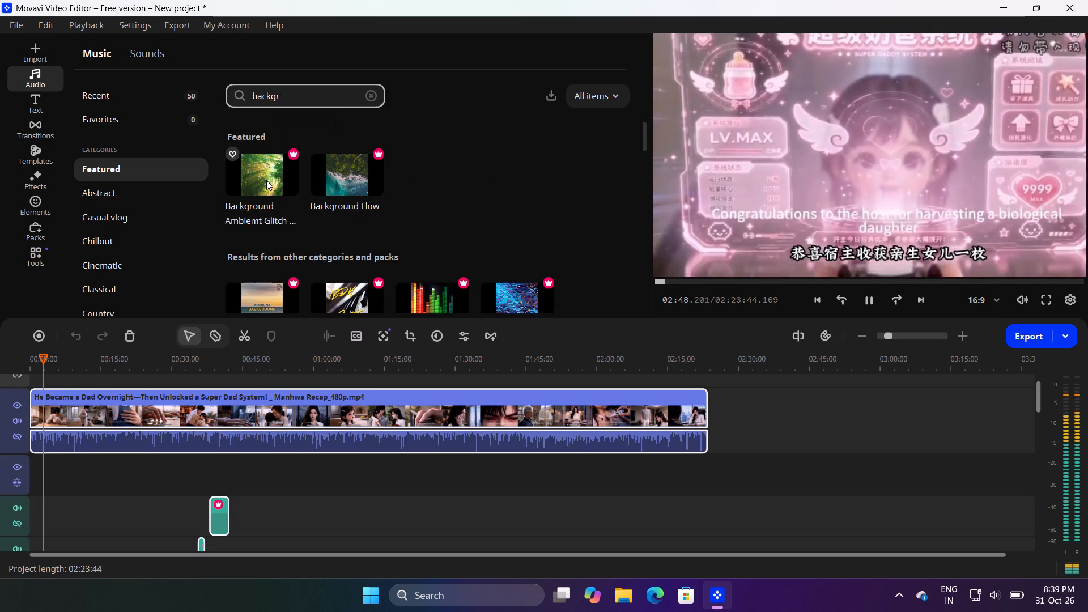
click(266, 180)
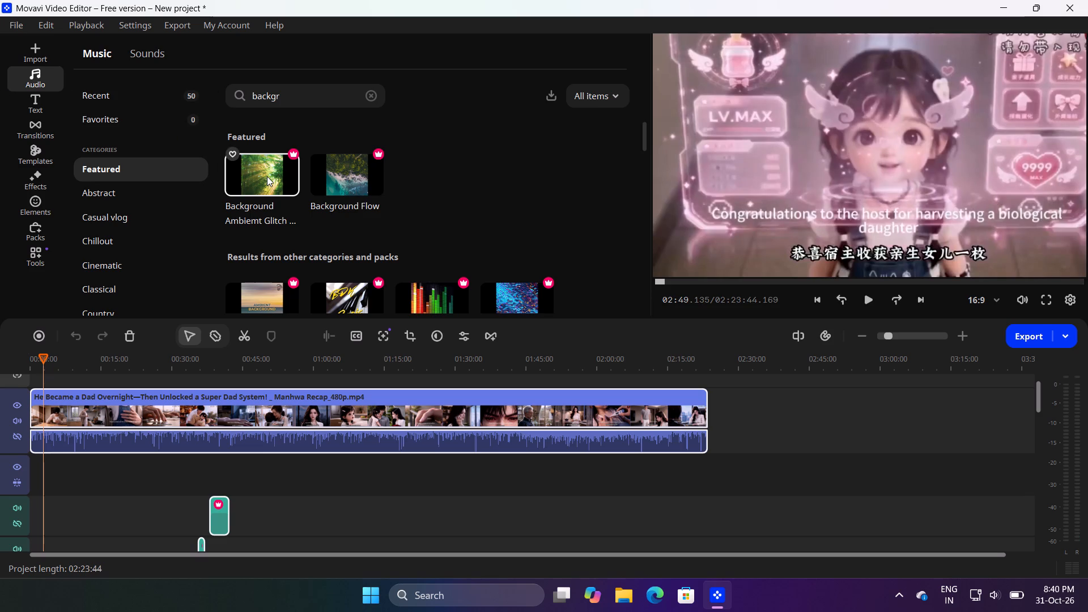
drag(267, 176, 150, 420)
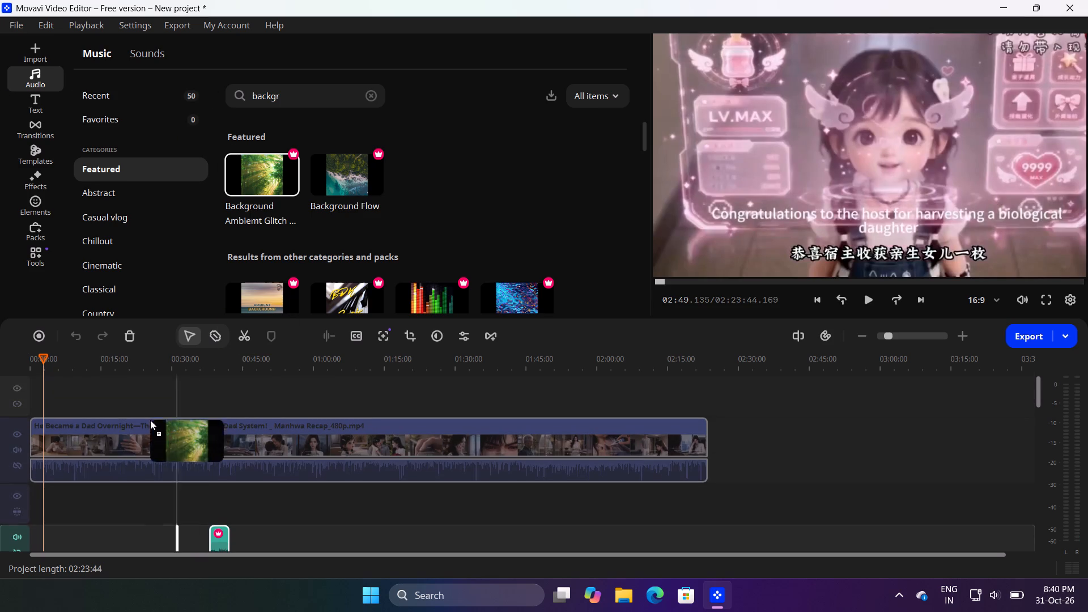
drag(150, 420, 58, 486)
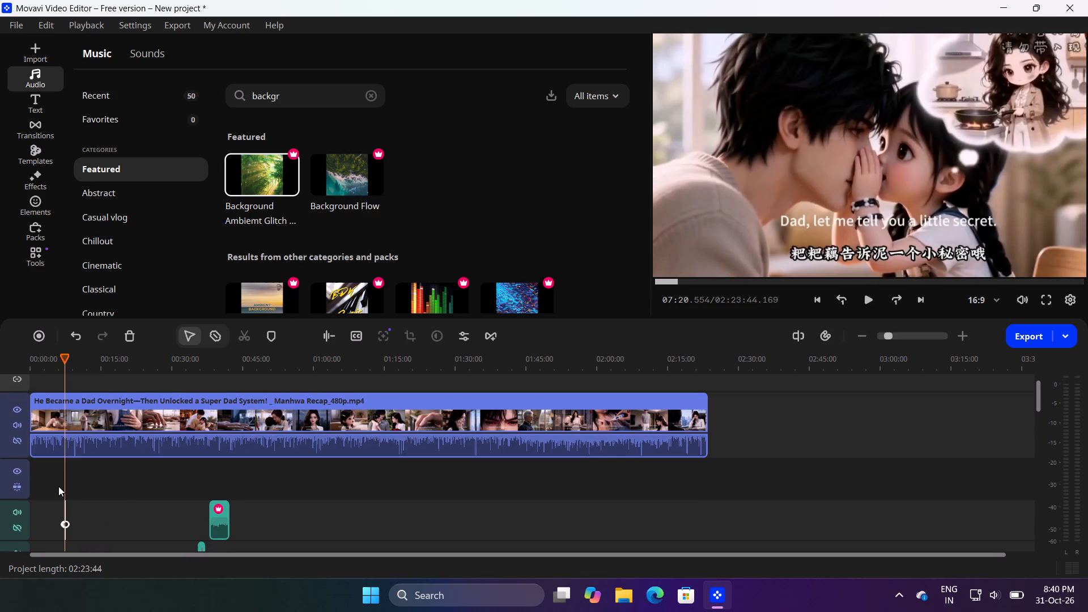
Install the Background Flow music and place it on the upper audio track at about 55 minutes.
click(348, 176)
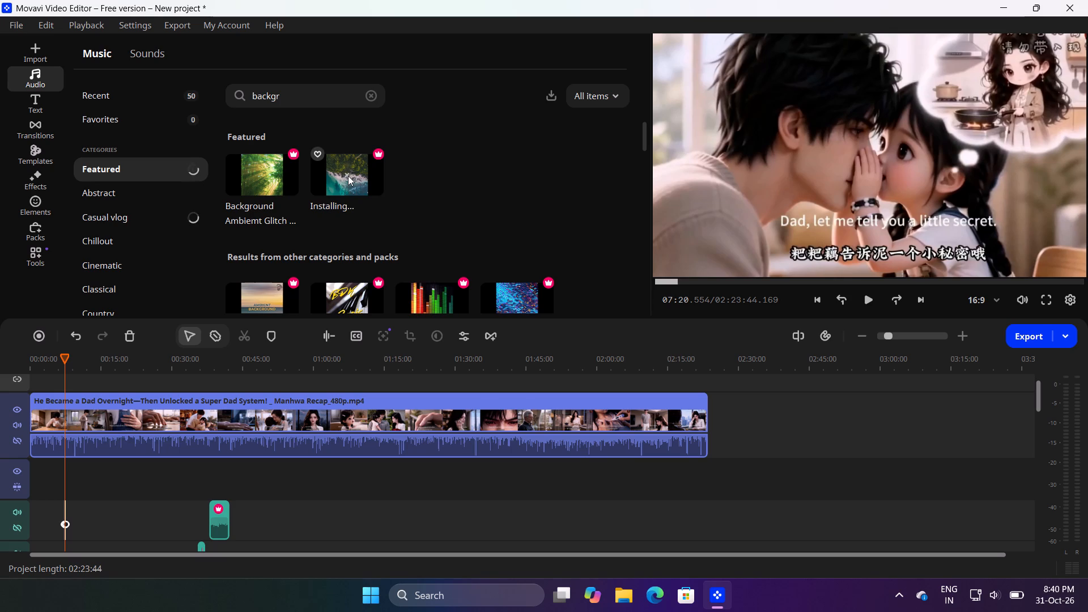
drag(348, 176, 285, 495)
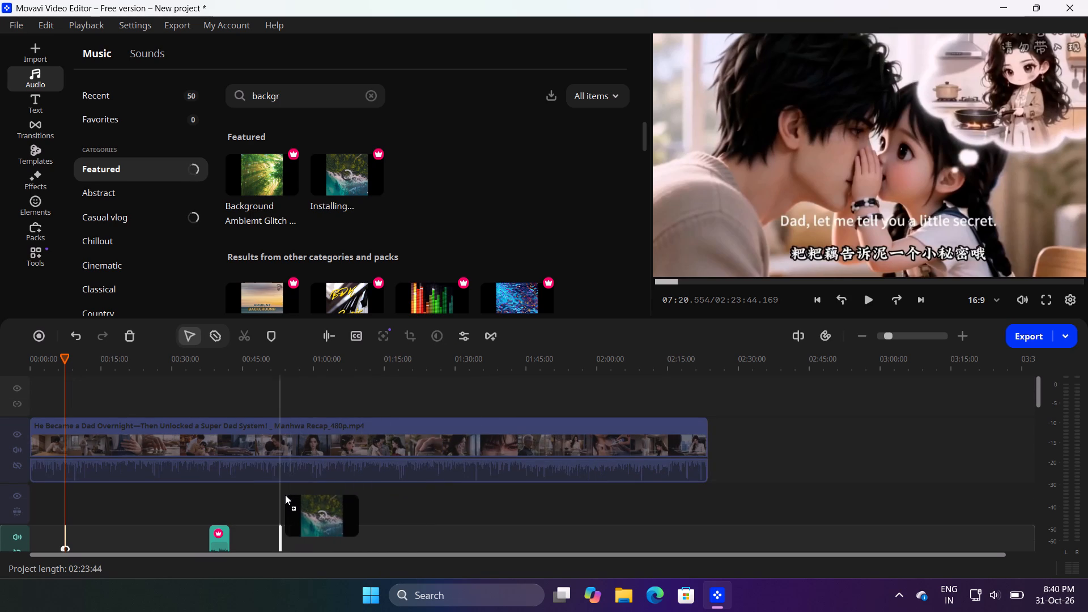
drag(285, 495, 286, 495)
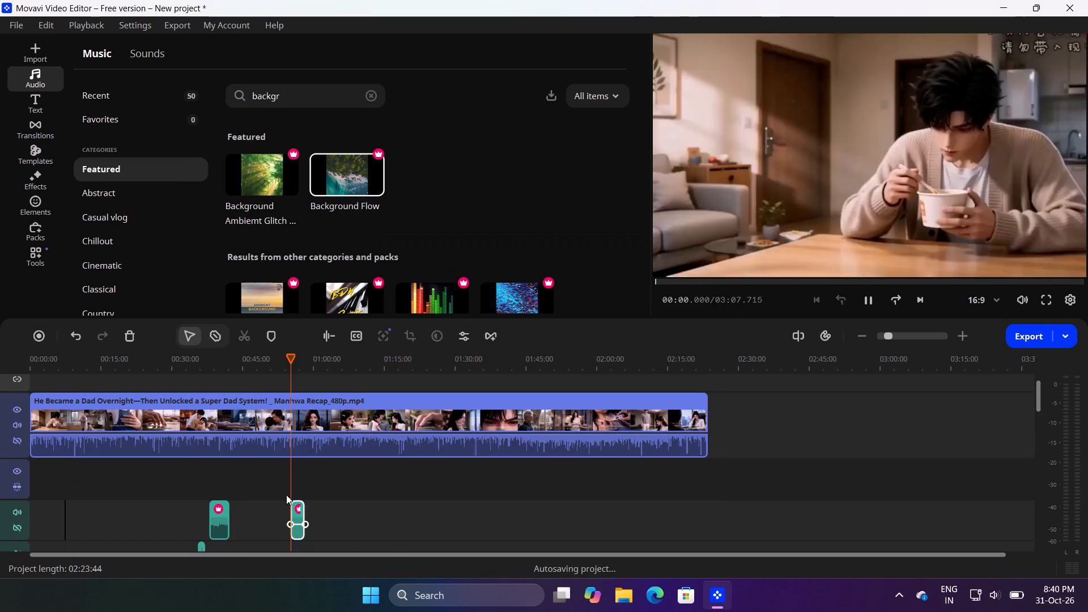
Add the Christmas Jingle Bells Background music to the upper audio track at about 1:02:43.
scroll(394, 257, down, 1)
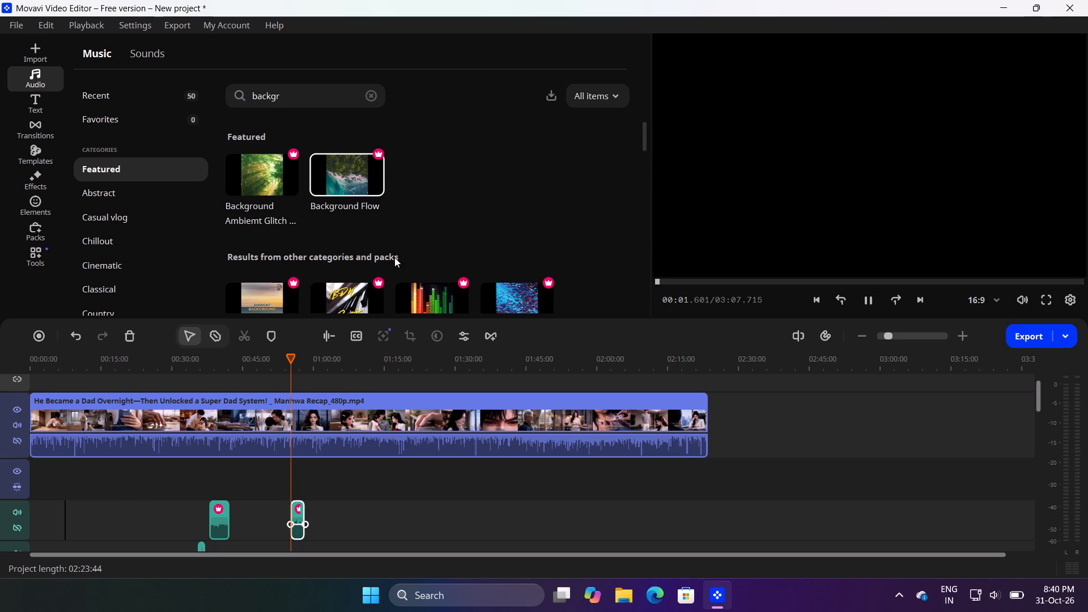
scroll(394, 257, down, 2)
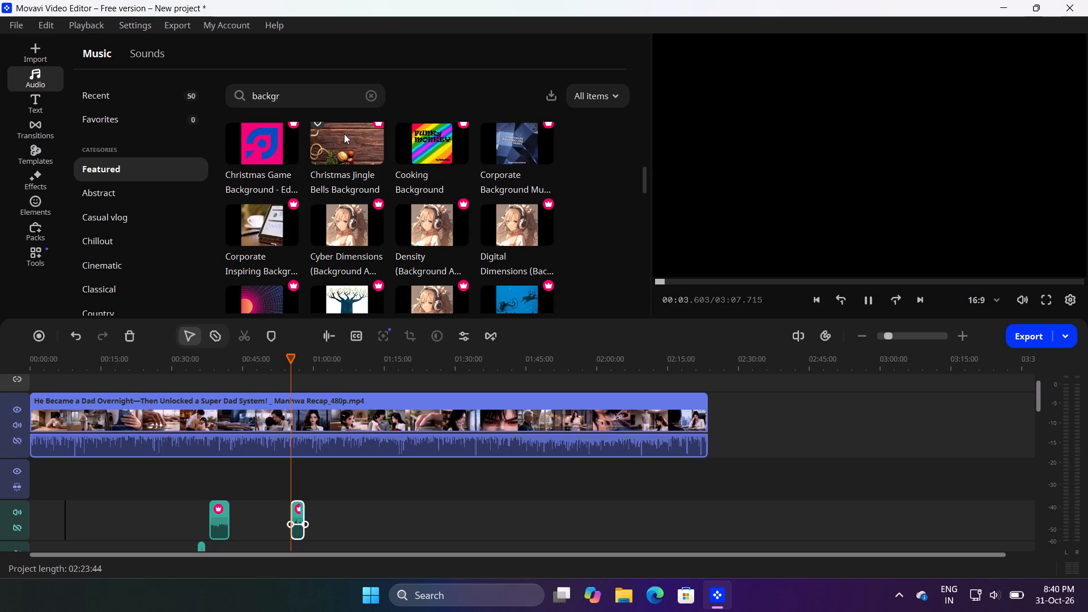
click(346, 139)
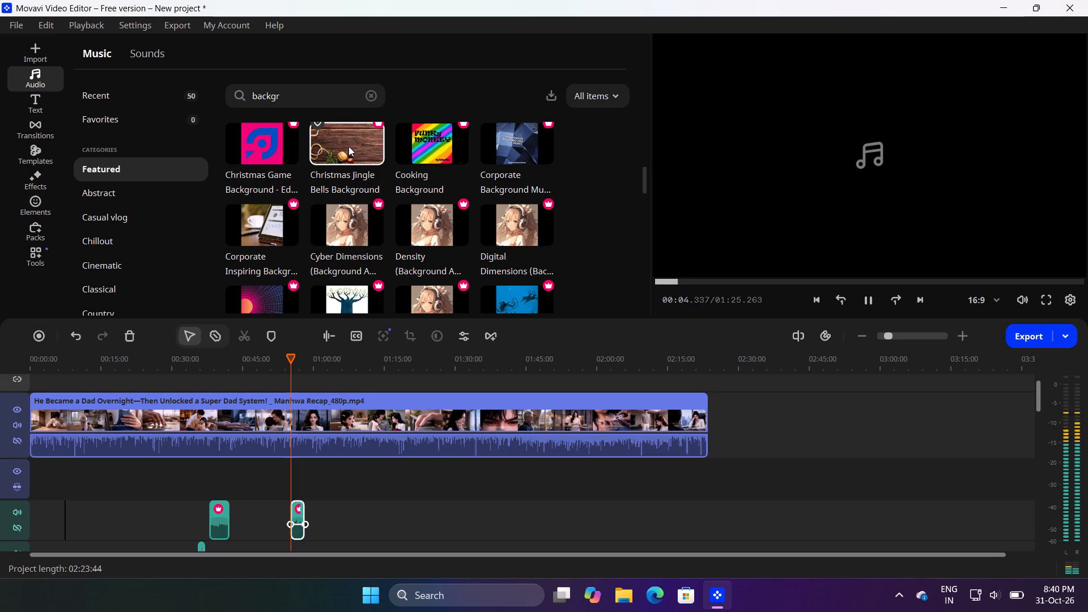
drag(348, 146, 337, 503)
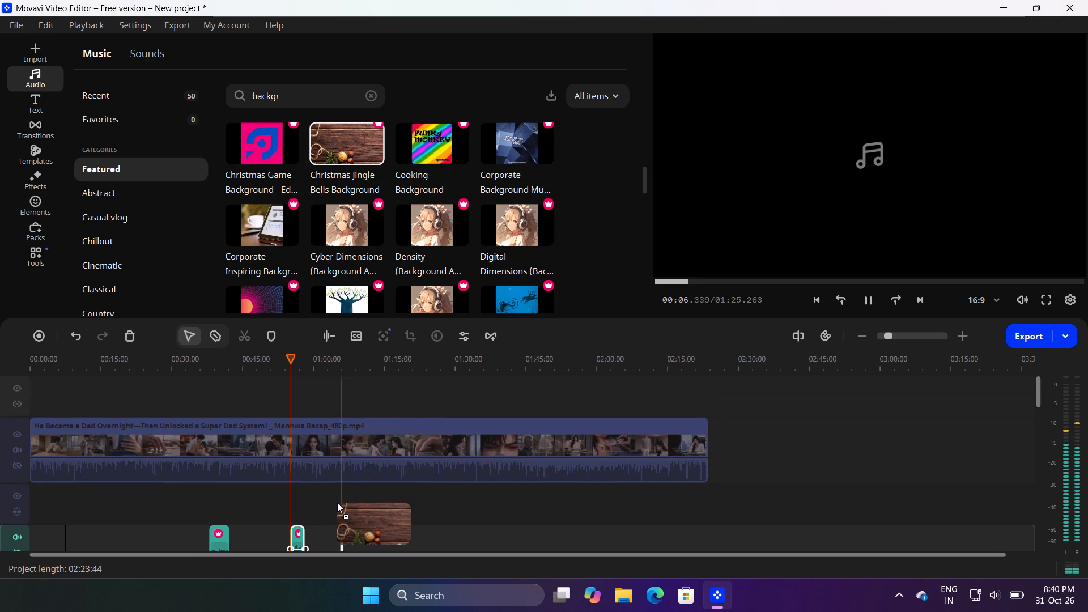
drag(337, 503, 326, 488)
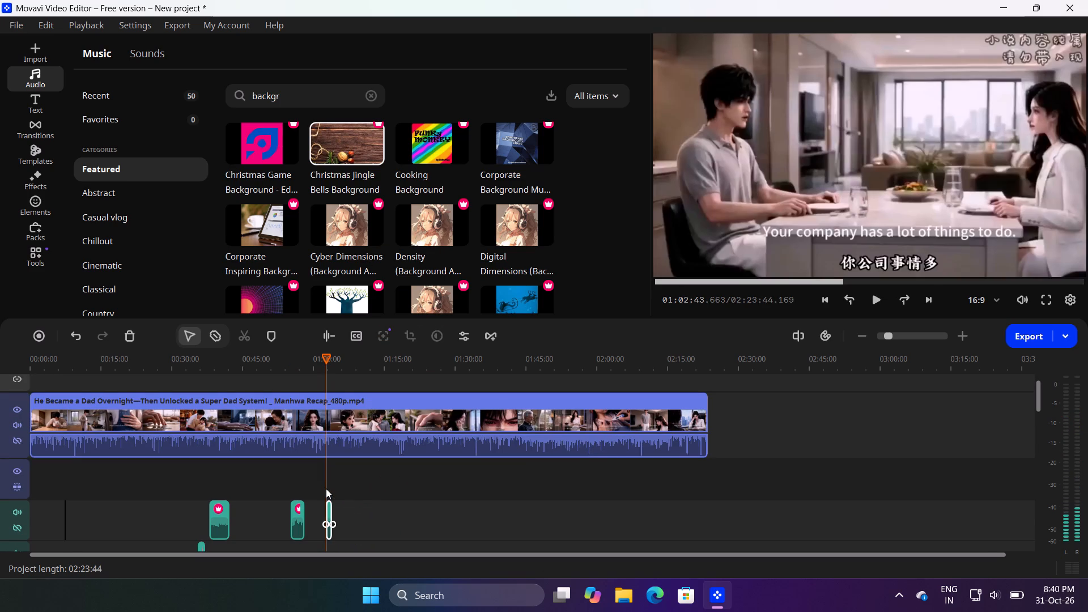
Add the third Inspiring Background track to the upper audio track and shift its clip to about 1:17:37.
click(463, 240)
scroll(463, 240, down, 2)
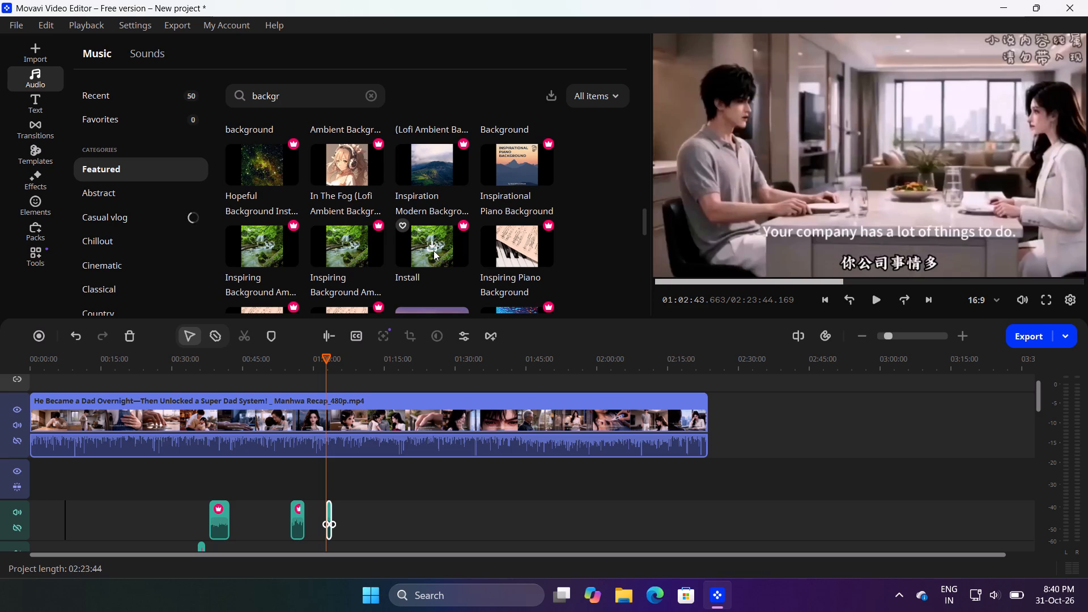
click(433, 250)
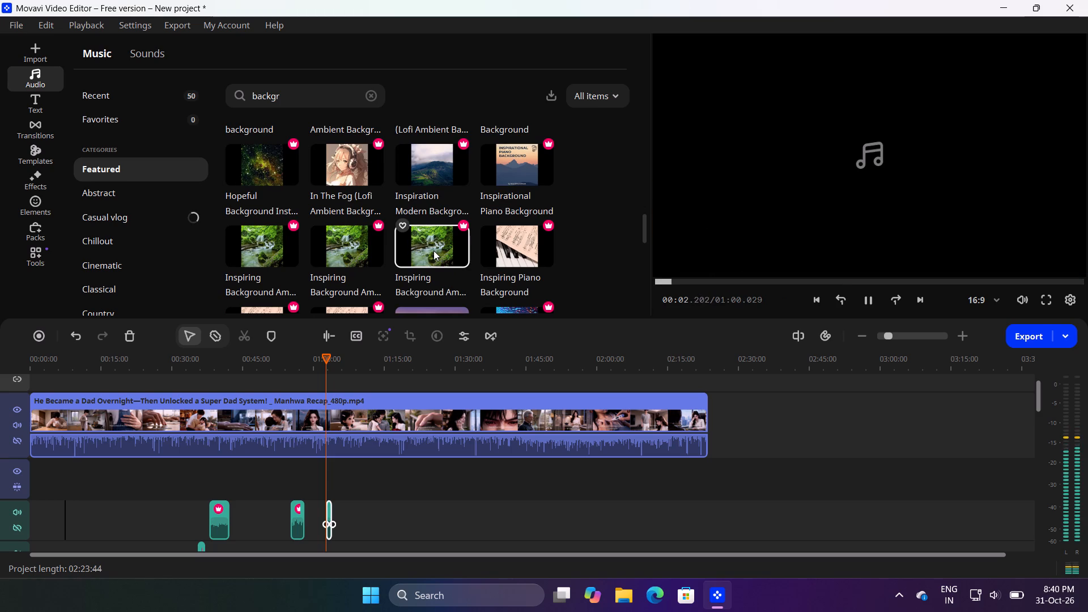
drag(433, 250, 367, 515)
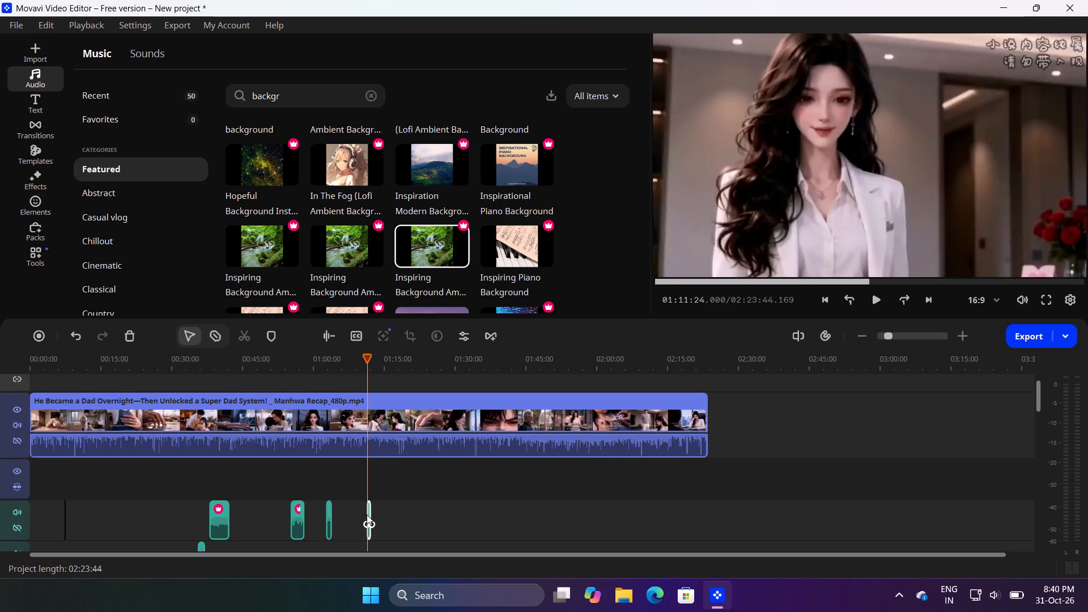
drag(367, 515, 401, 516)
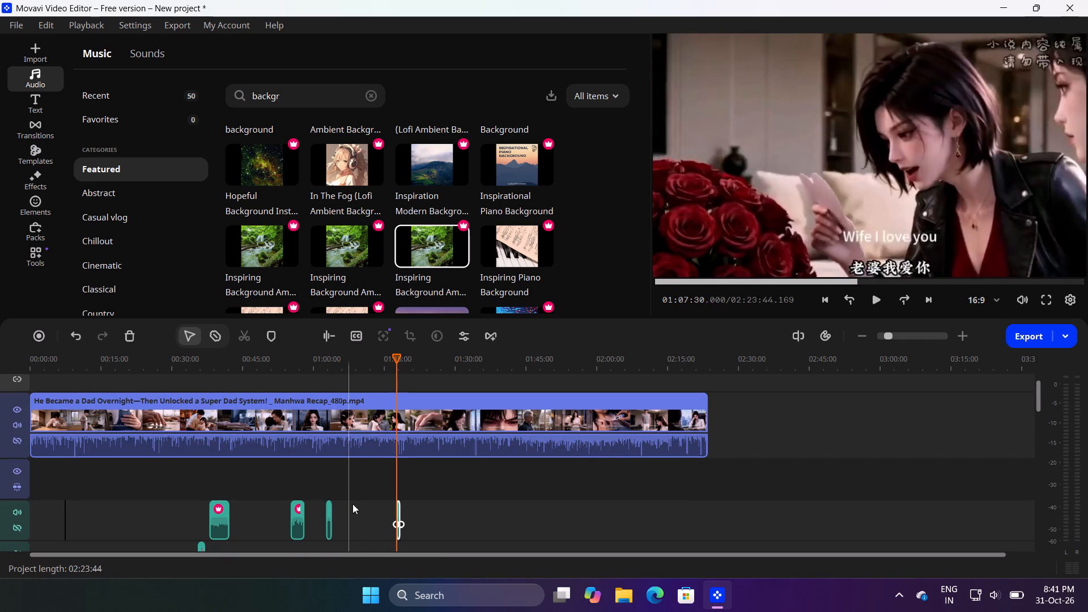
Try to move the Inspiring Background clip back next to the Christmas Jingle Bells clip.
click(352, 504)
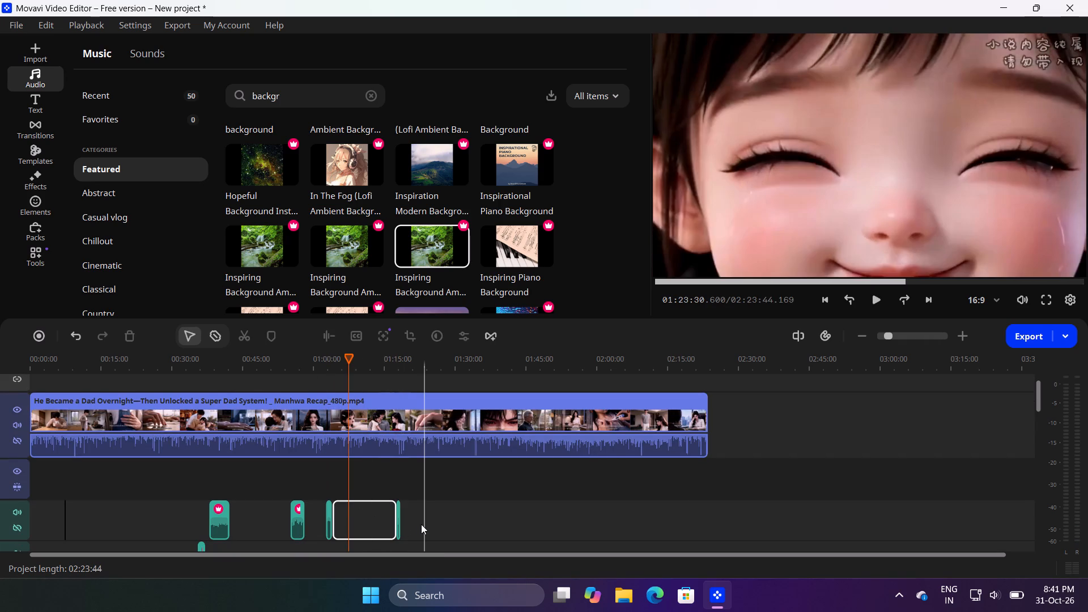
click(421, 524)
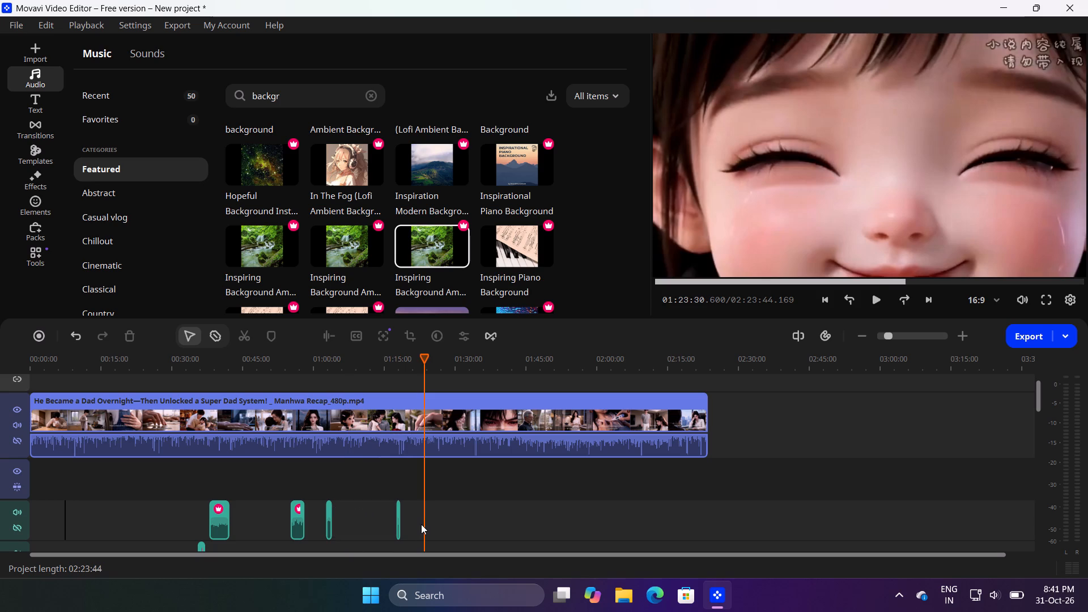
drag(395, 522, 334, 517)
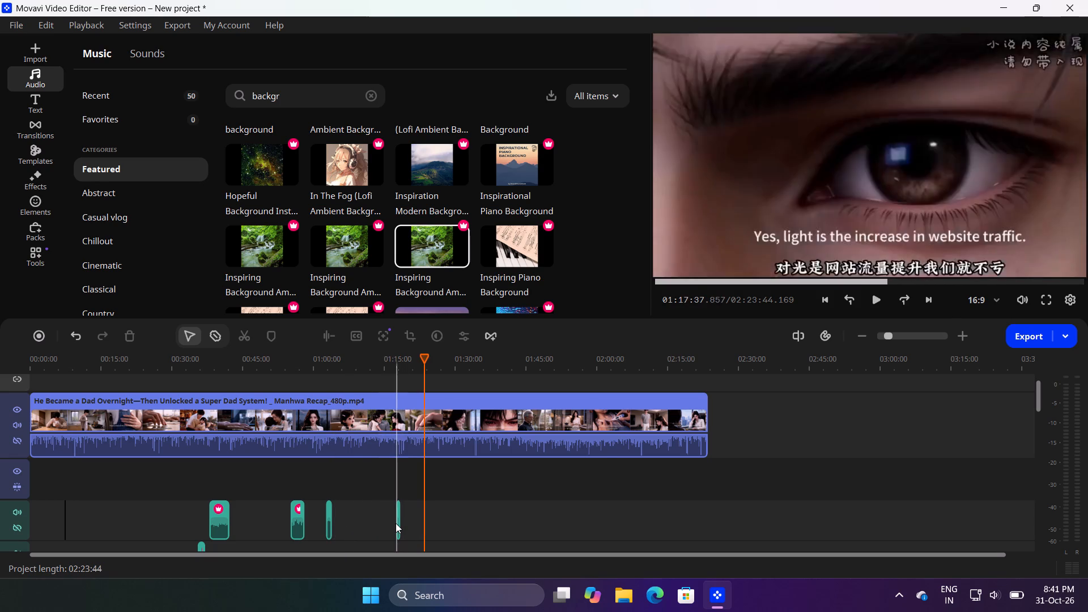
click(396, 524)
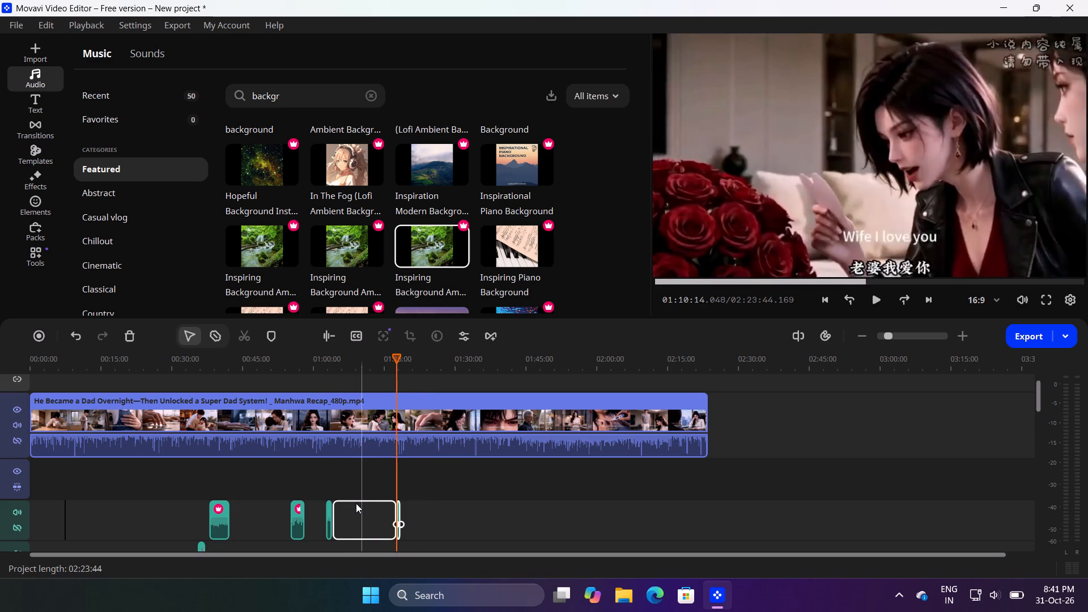
Move the Background Flow clip earlier on the audio track to about 50:02.
click(297, 511)
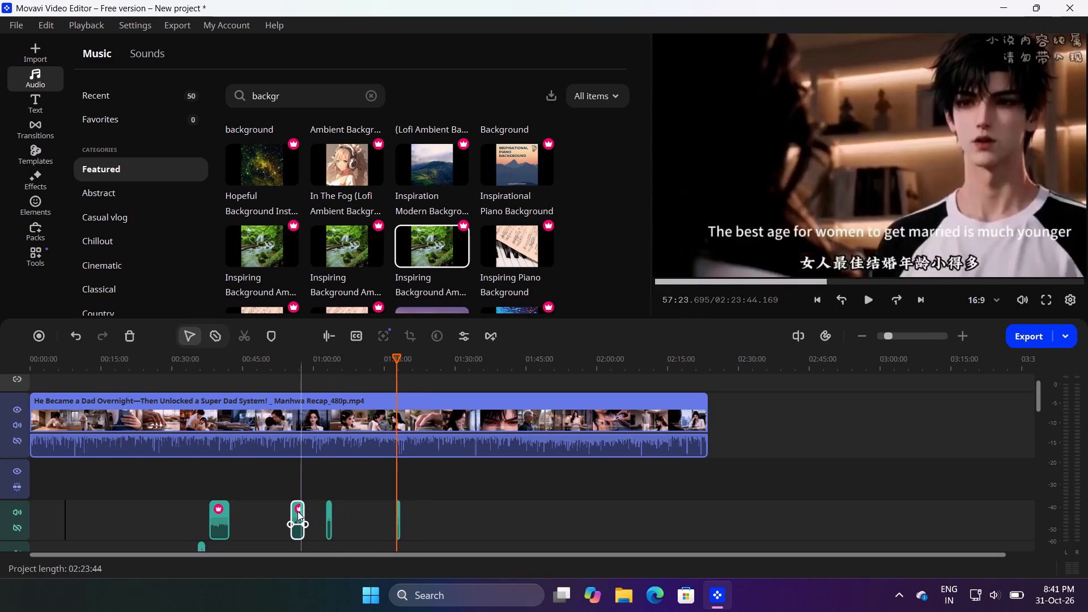
drag(297, 511, 273, 504)
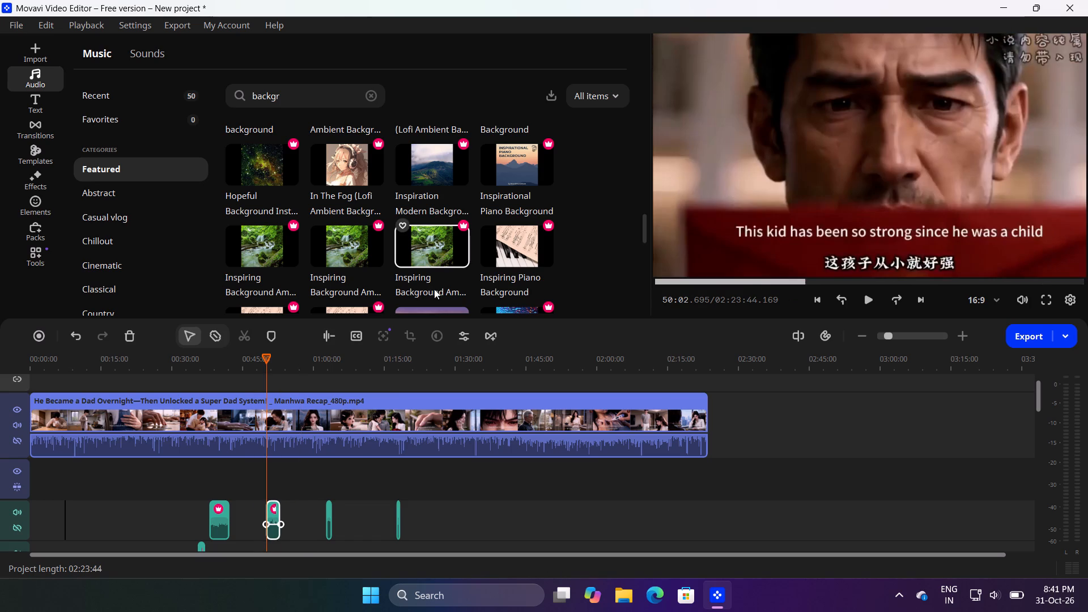
Install the Tech Background track from the background music search results.
scroll(438, 240, down, 2)
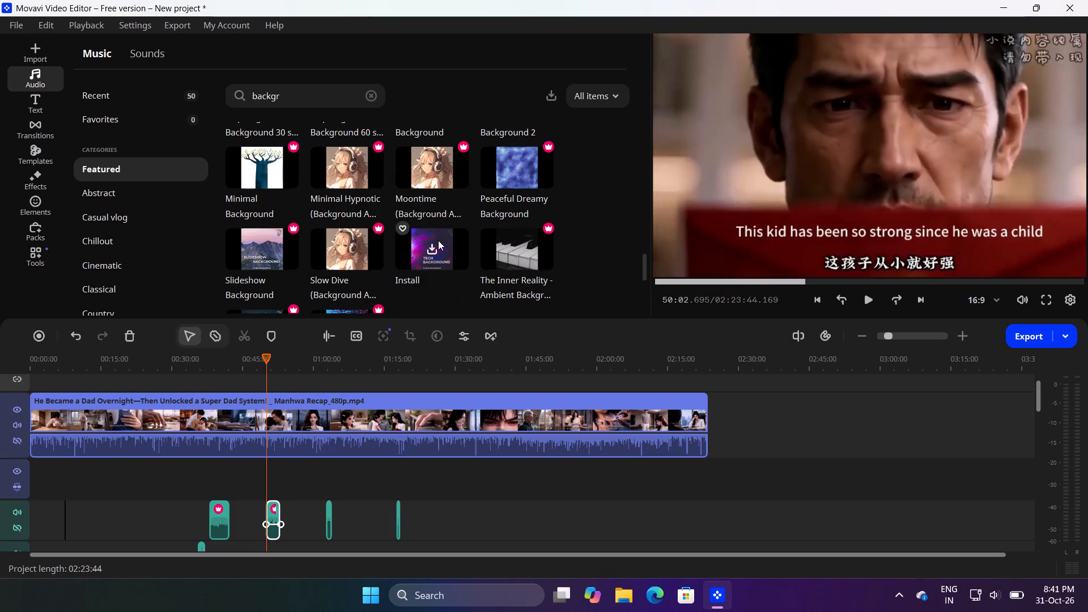
click(431, 248)
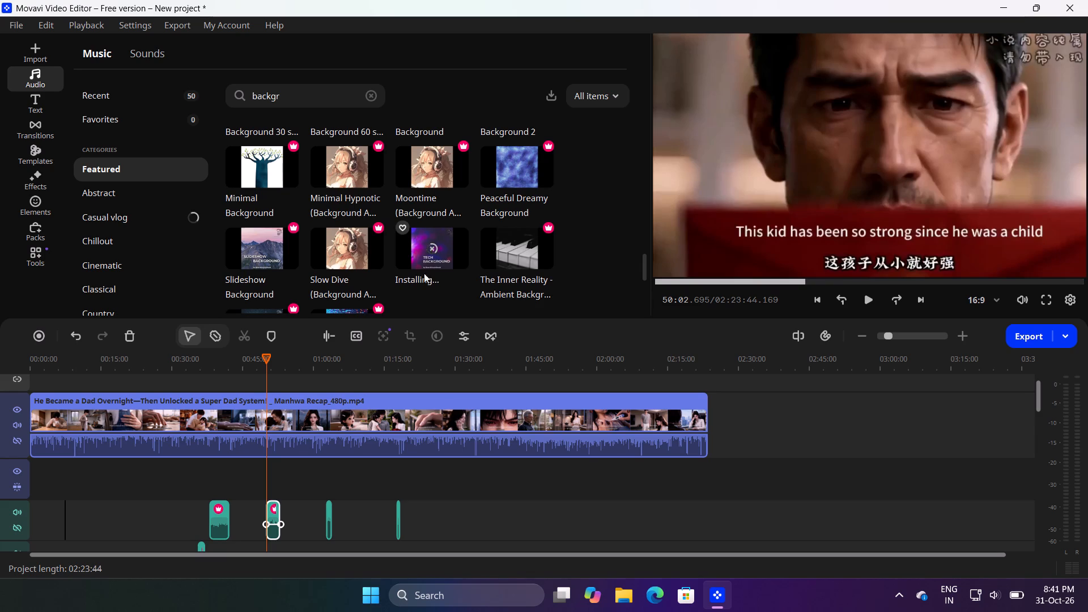
Preview the Slideshow Background track and add it to the upper audio track at about 14:24.
click(267, 248)
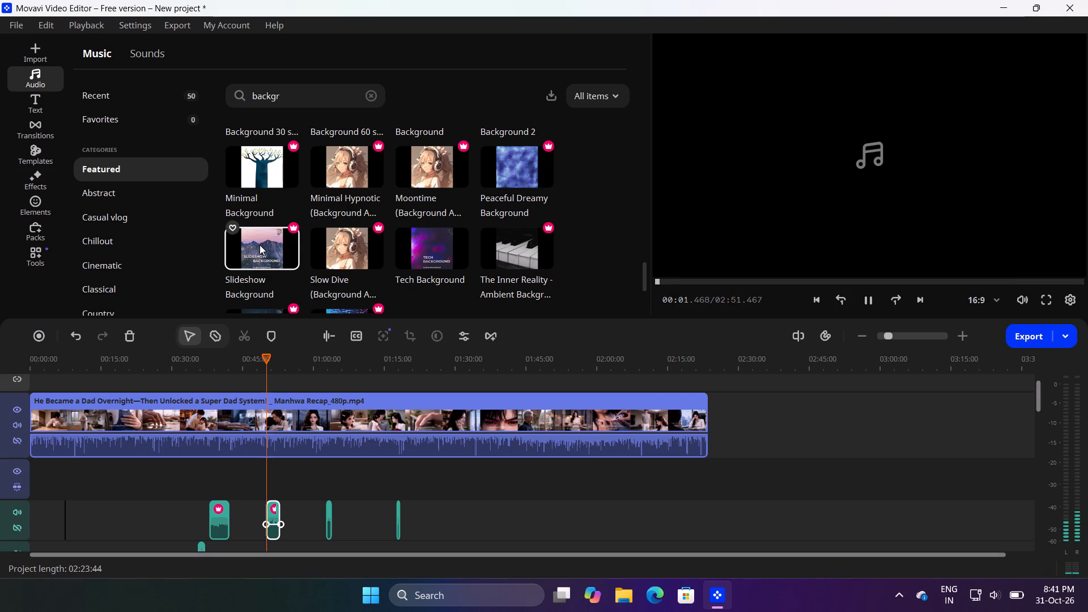
drag(260, 245, 97, 518)
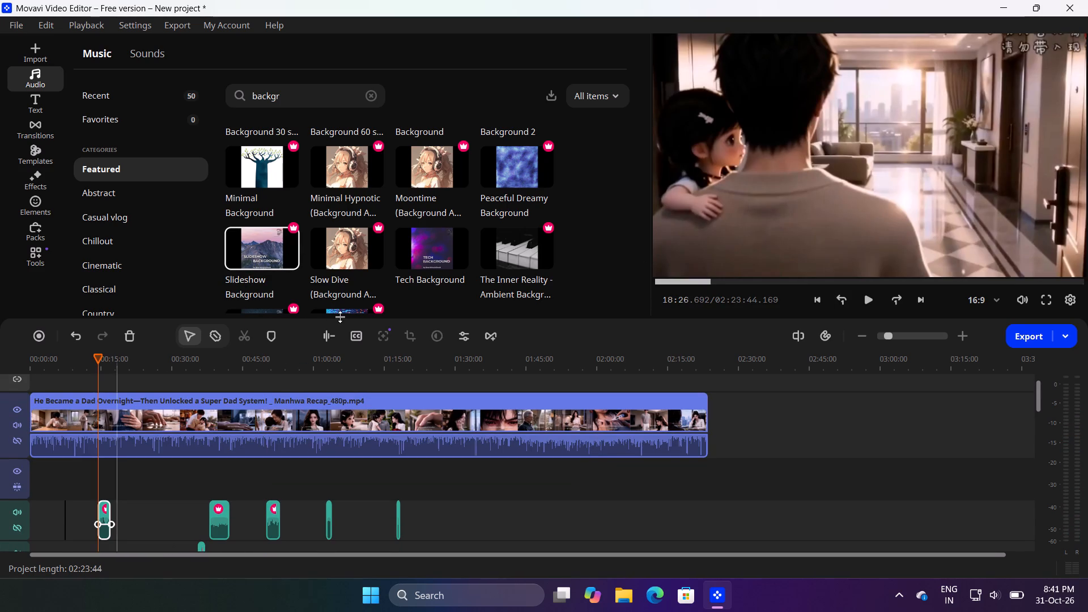
Add the Tech Background track to the upper audio track after the last music clip, at about 1:23:30.
drag(431, 246, 434, 309)
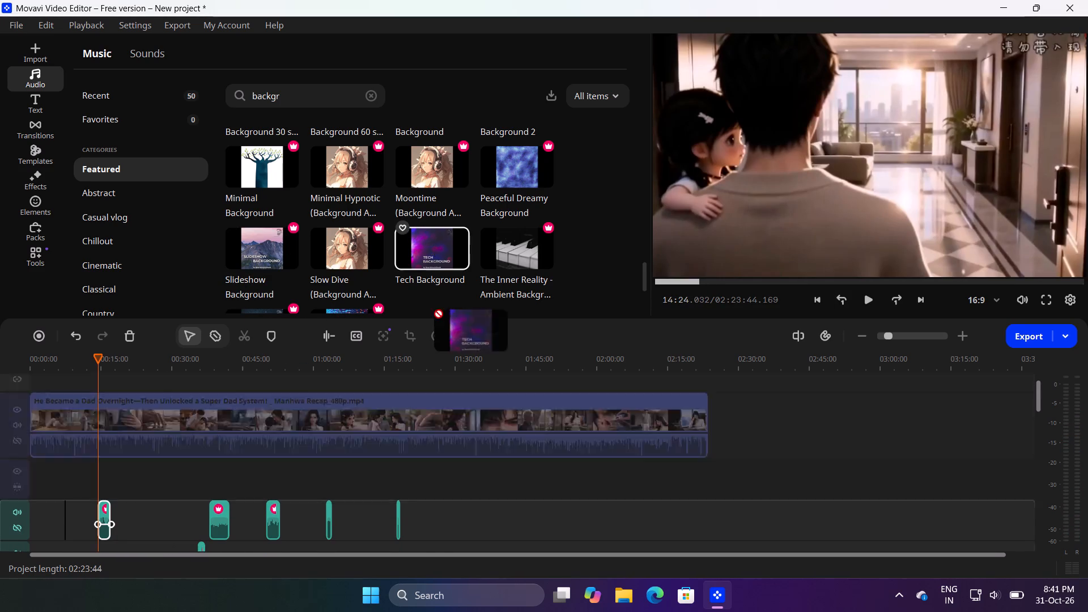
drag(434, 309, 417, 517)
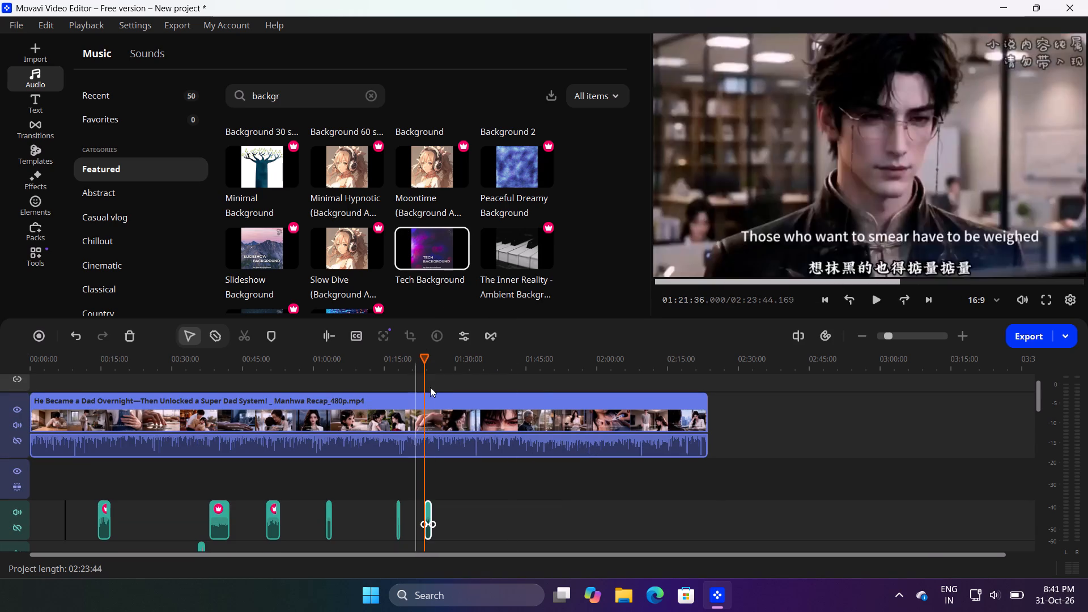
scroll(532, 453, up, 2)
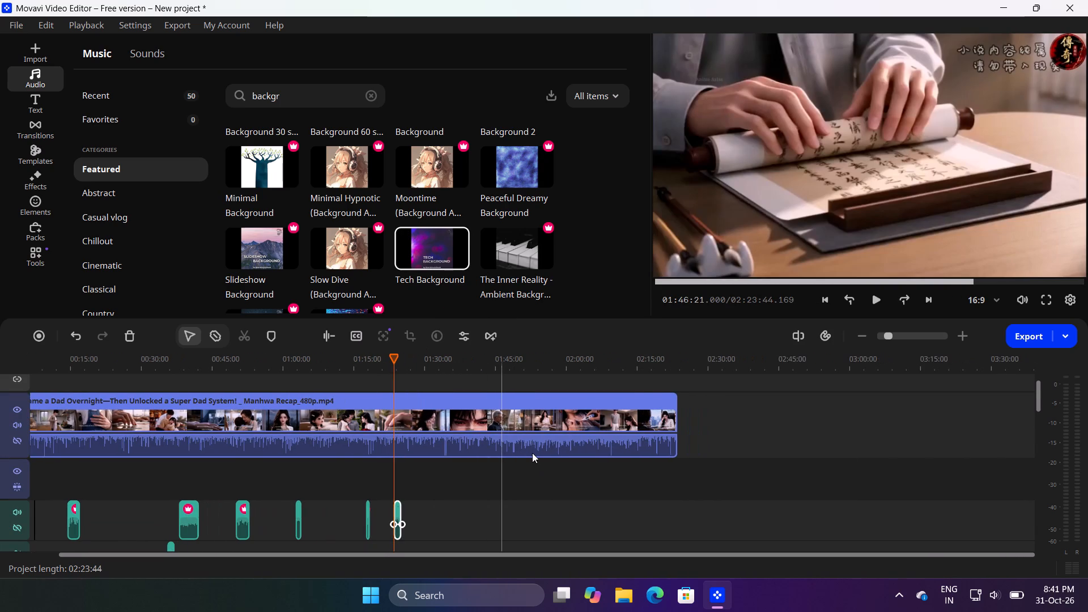
scroll(532, 453, up, 1)
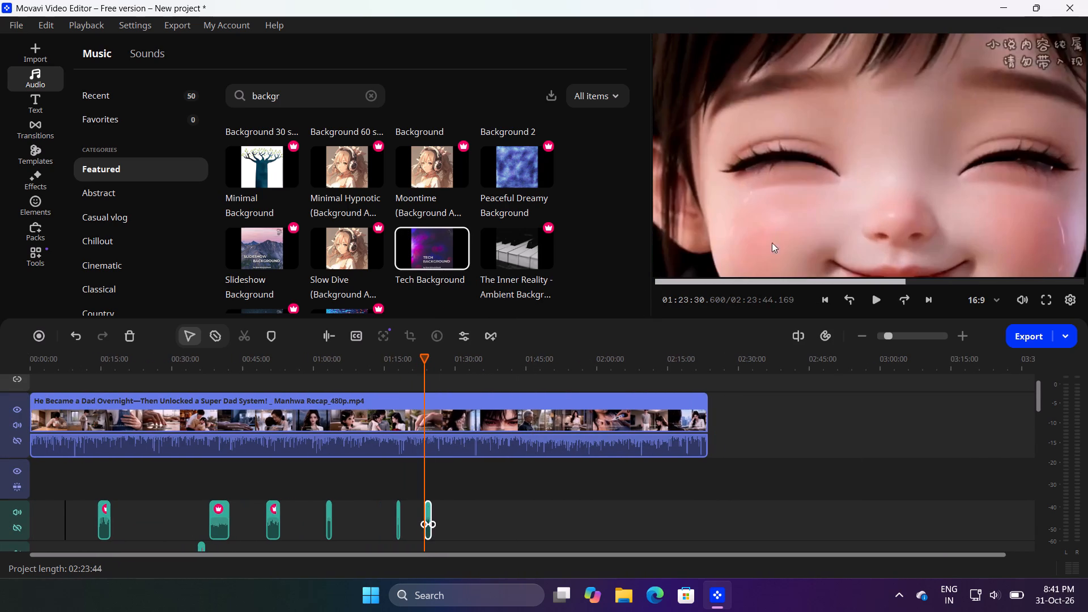
Play the project preview from about 9:37.
click(701, 282)
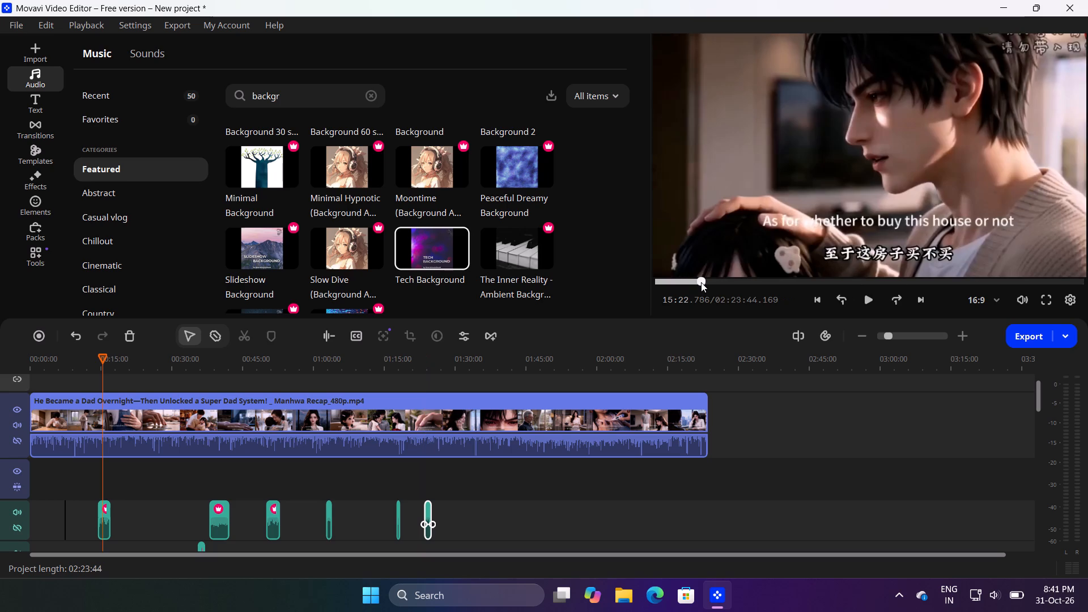
click(685, 278)
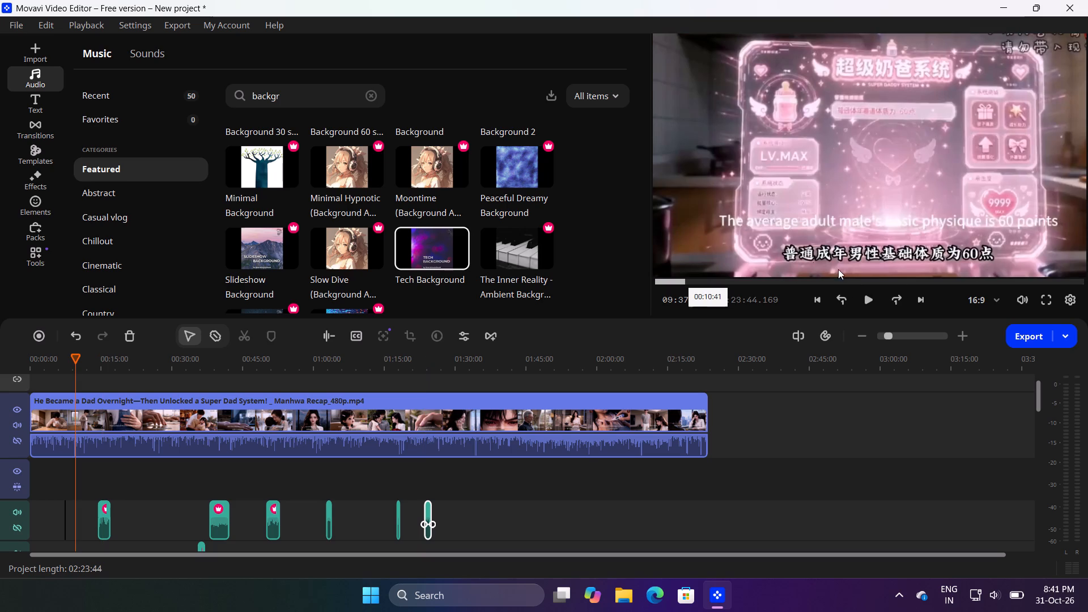
click(864, 297)
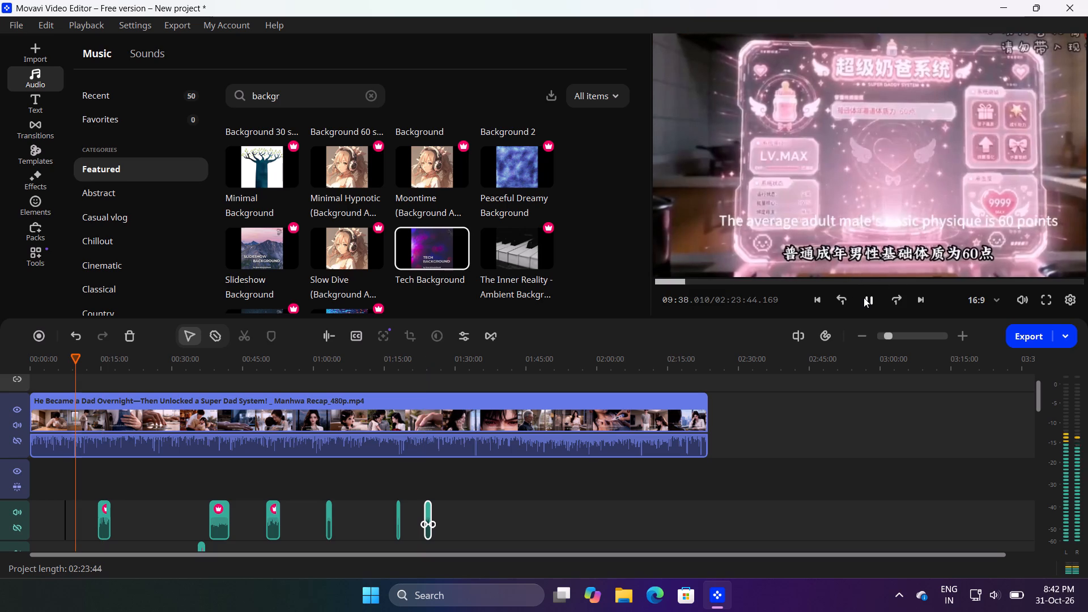
Show the Chillout category of the music library.
click(113, 237)
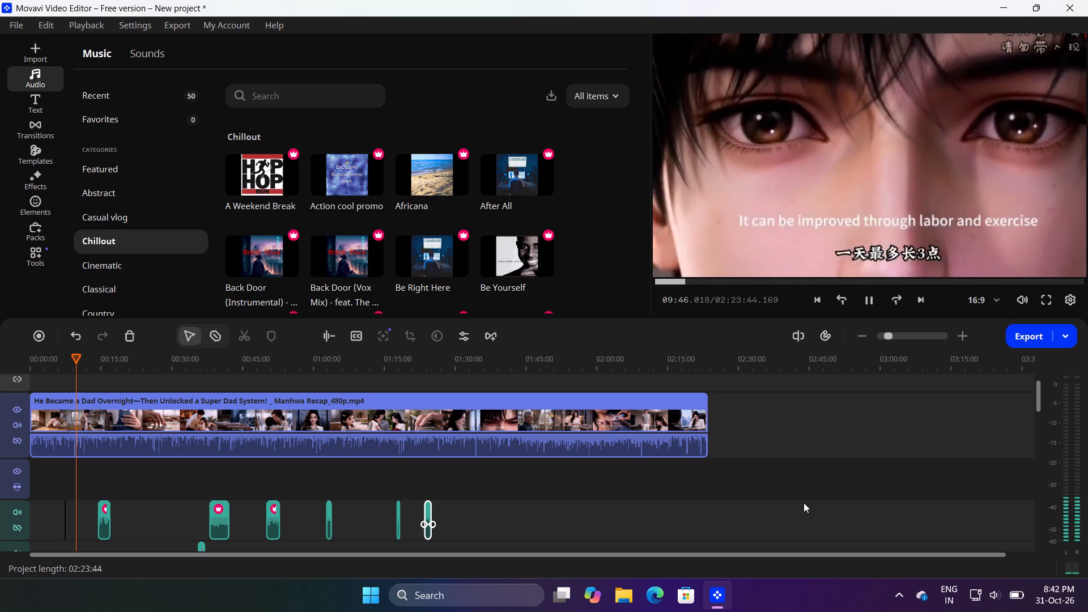
Show the hidden system tray icons in Windows.
click(900, 594)
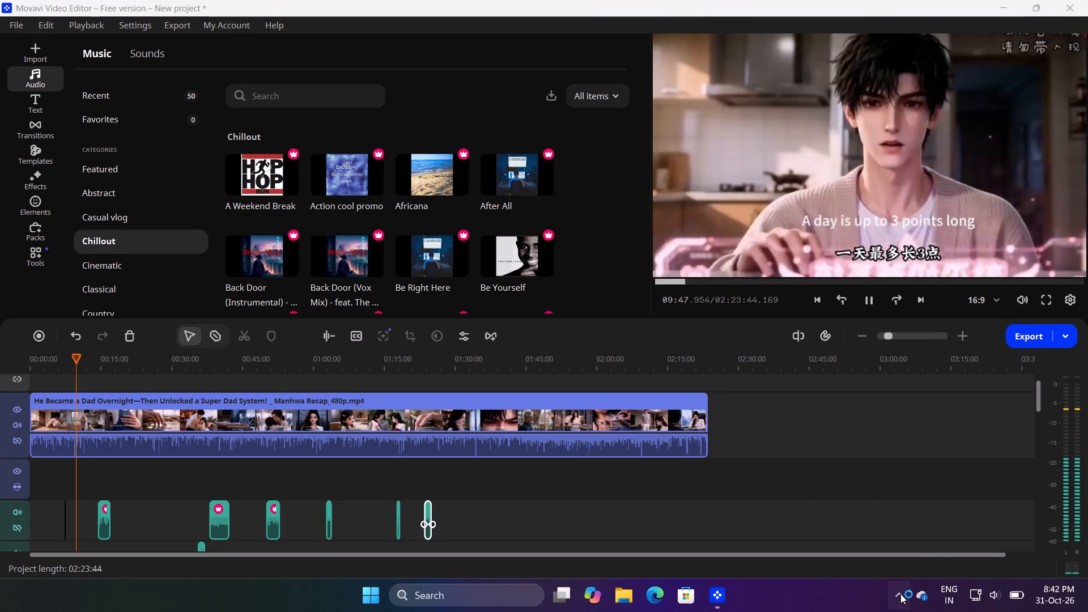
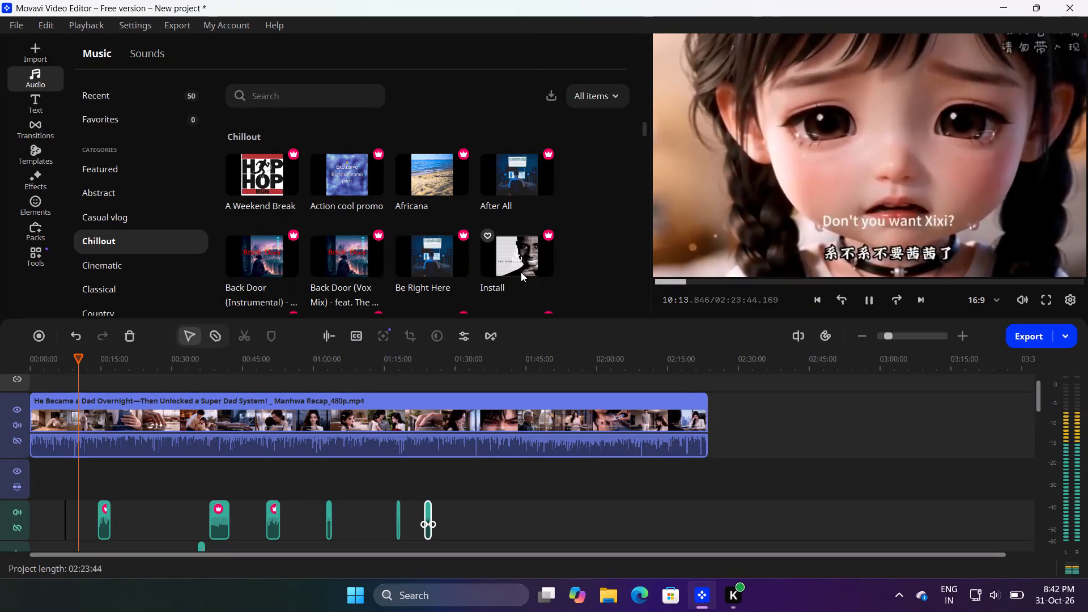
Install the Be Yourself track from Chillout and add it to the upper audio track at about 1:06:05.
click(520, 260)
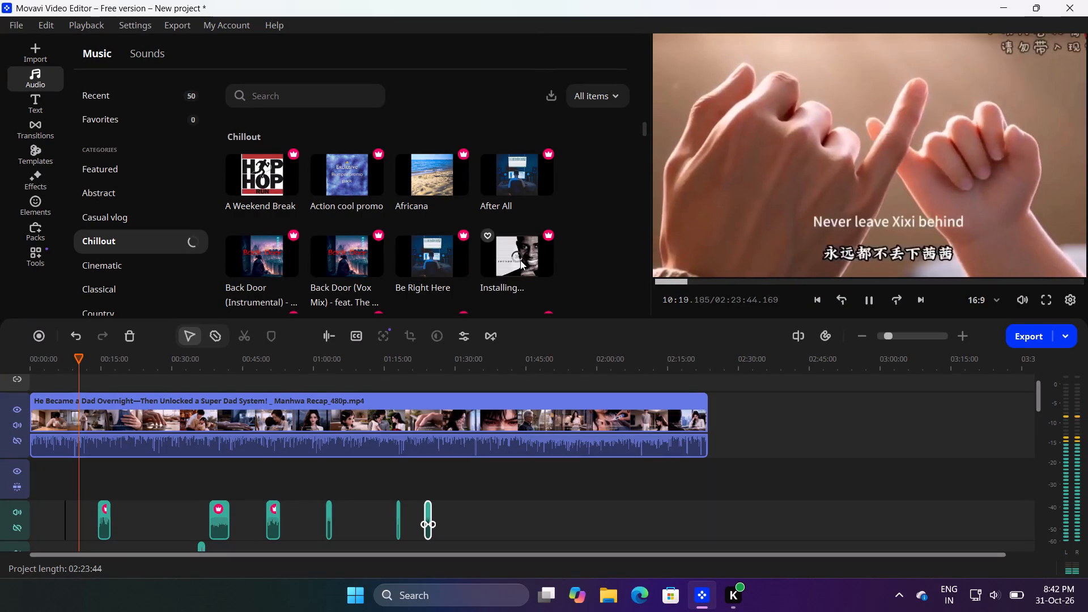
drag(520, 260, 495, 487)
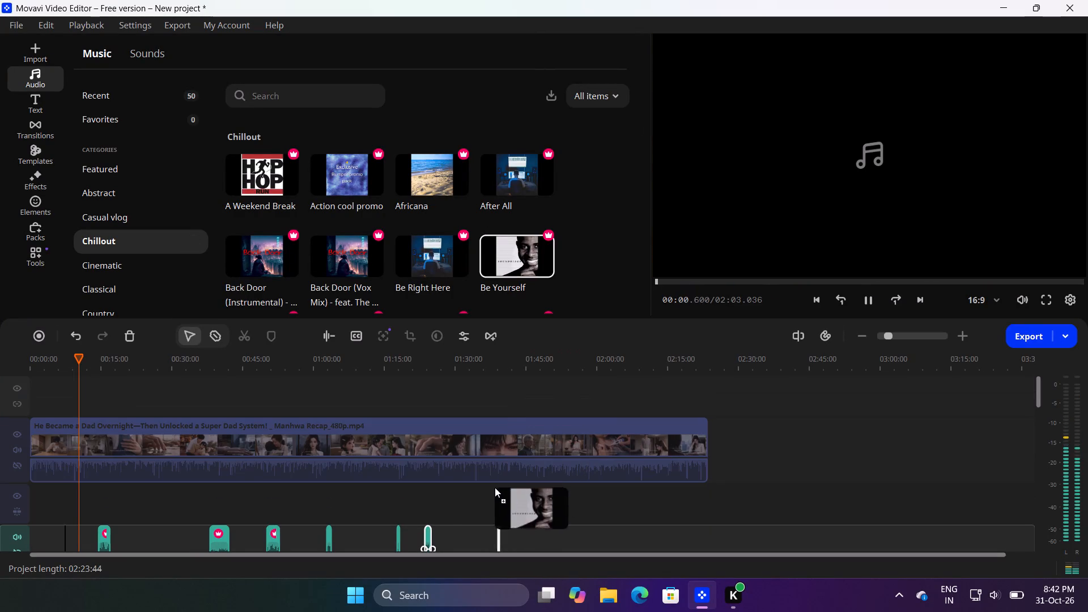
drag(495, 487, 341, 517)
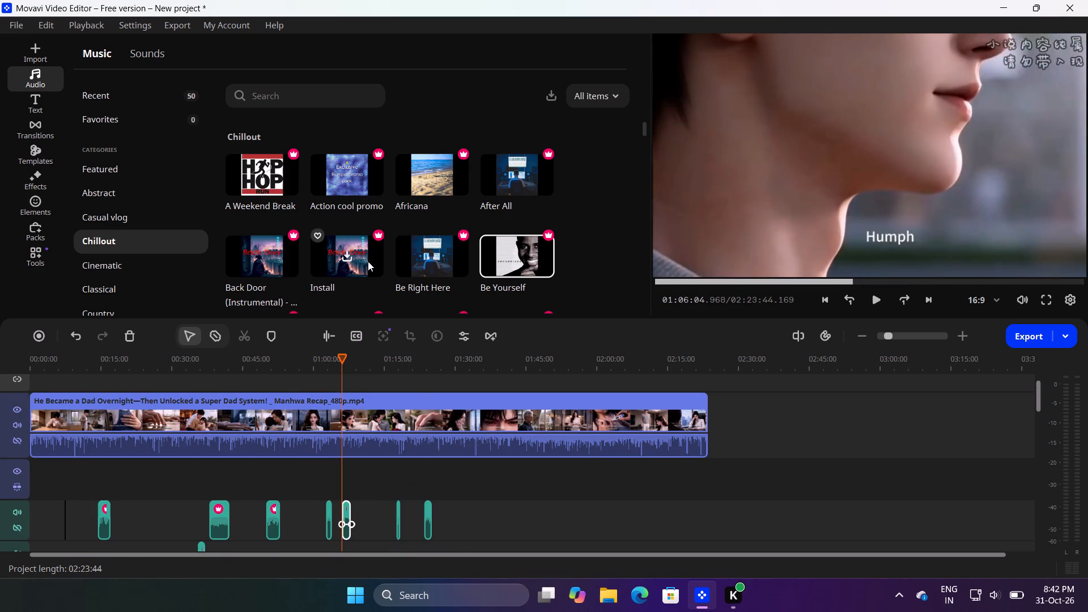
Add Calm Down with Motion 60sec from the Love story category after the last clip on the upper audio track, at about 1:25:17.
scroll(368, 261, down, 3)
scroll(105, 258, down, 3)
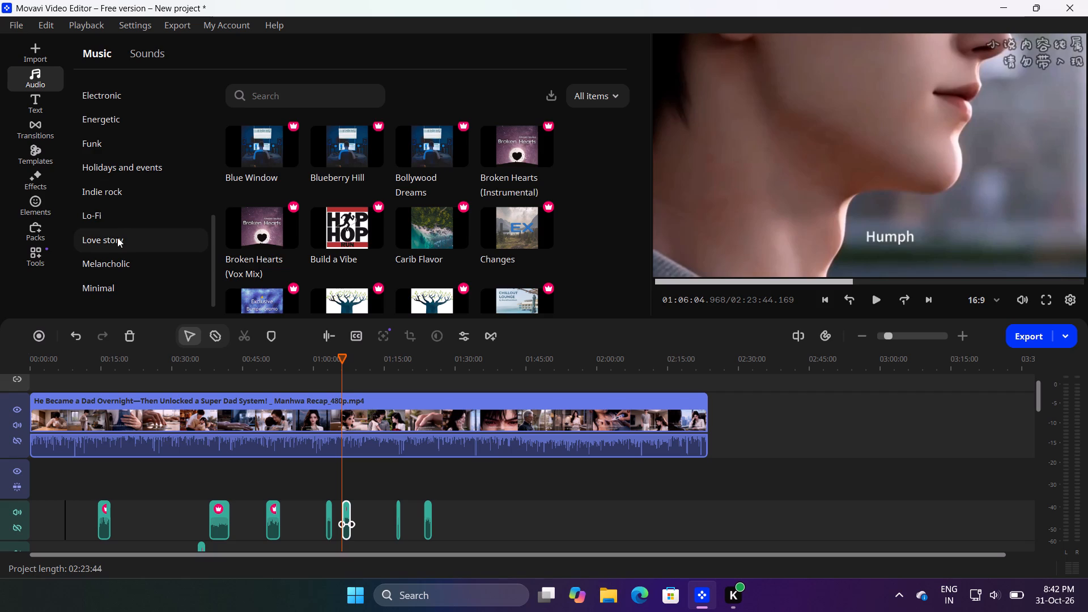
click(117, 237)
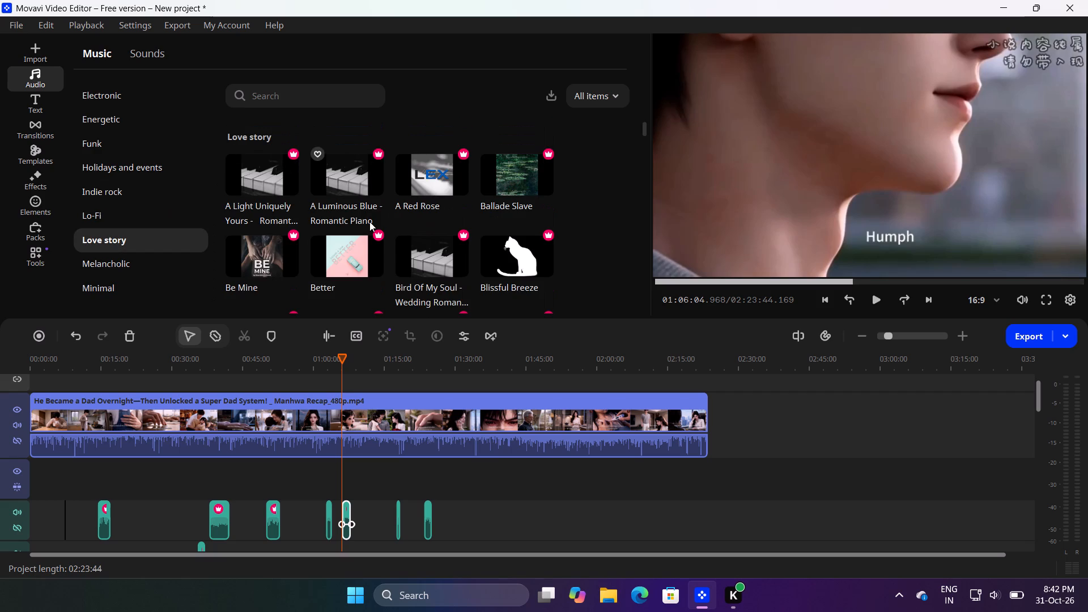
scroll(369, 222, down, 2)
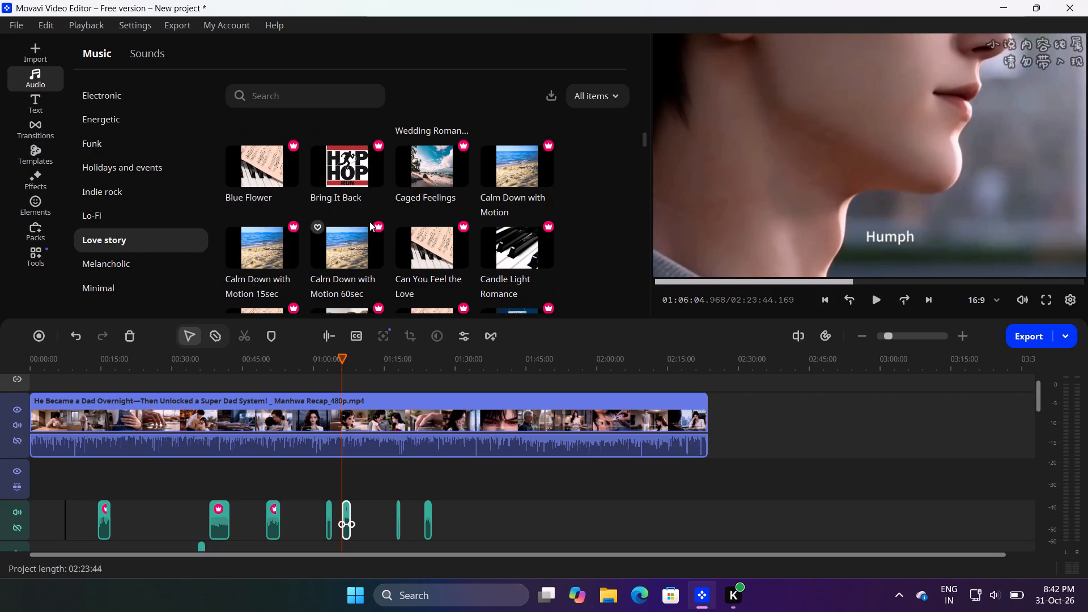
scroll(369, 222, down, 1)
click(343, 251)
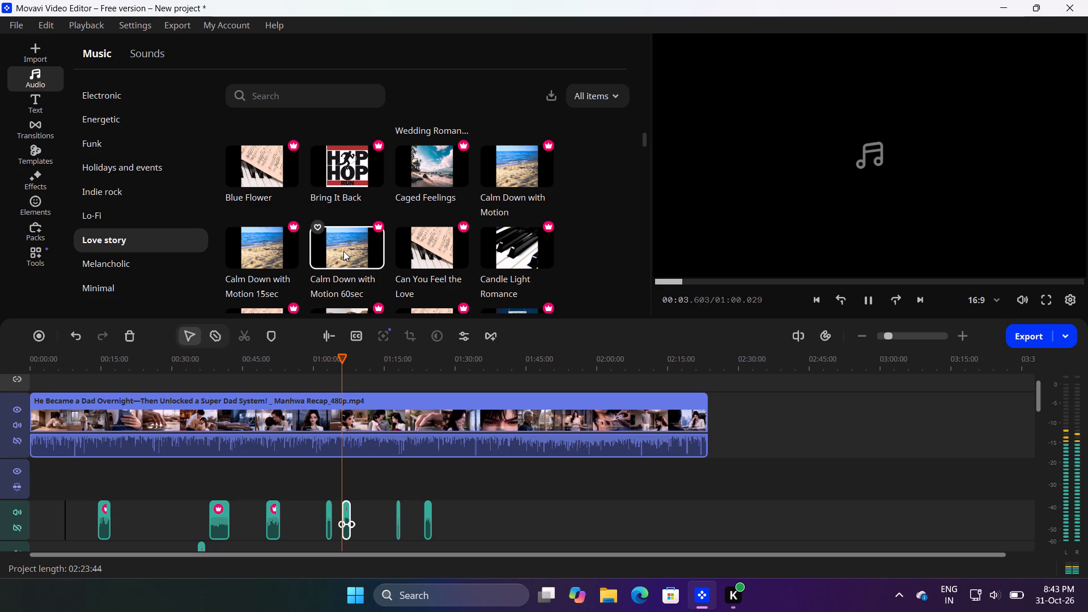
drag(343, 251, 437, 516)
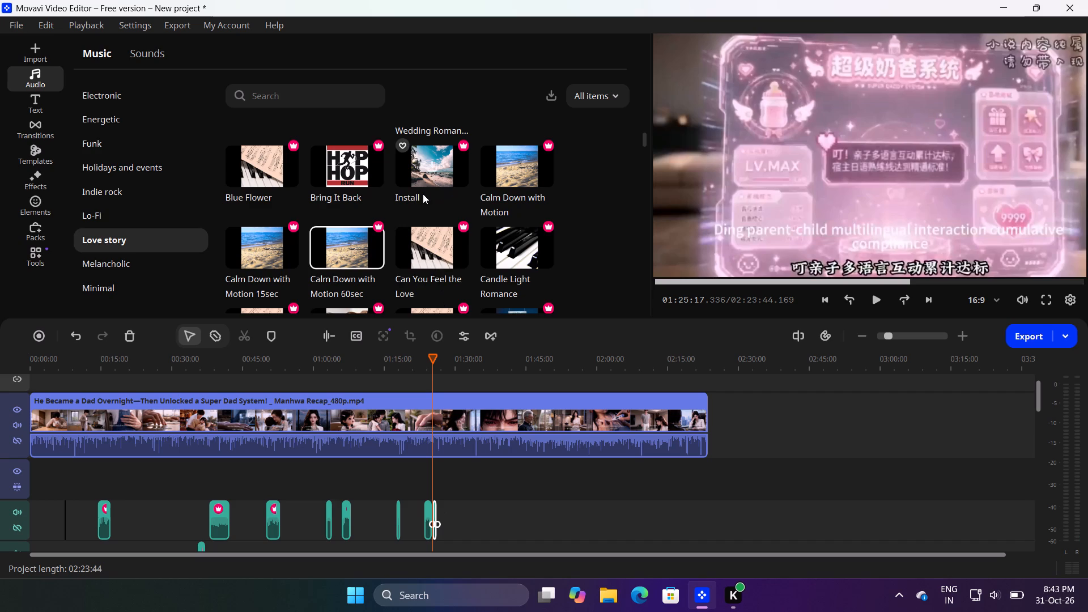
Install the Love story track listed between Deep Ways and DORO.
scroll(449, 240, down, 2)
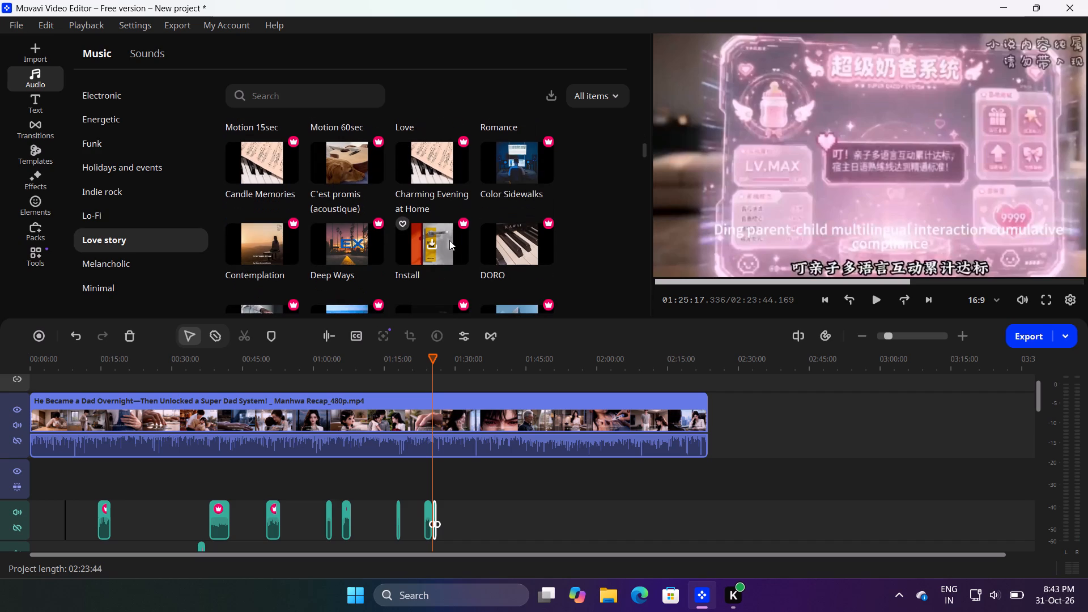
click(431, 236)
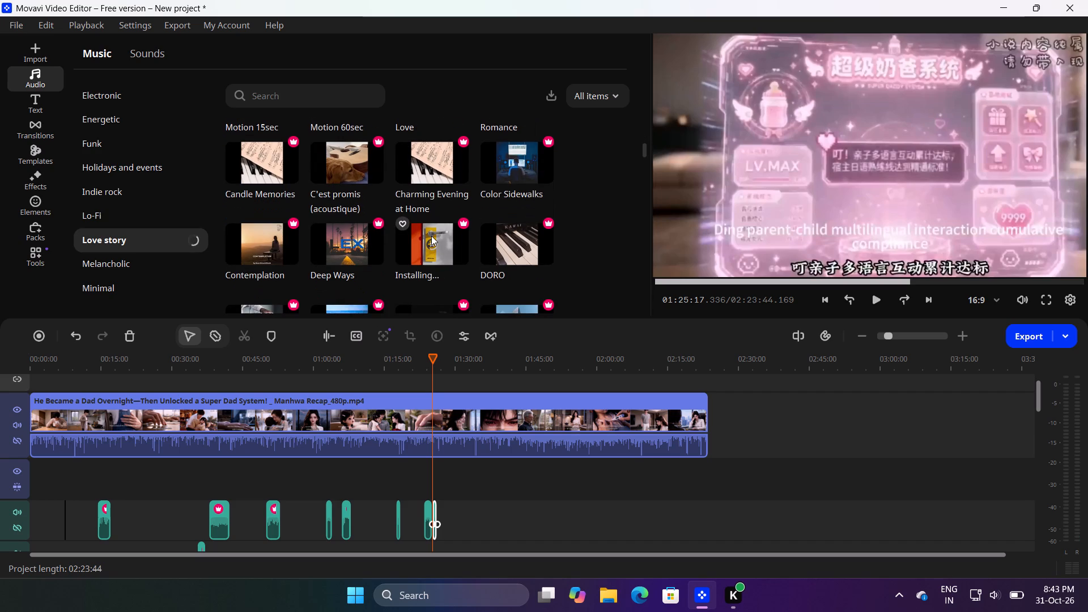
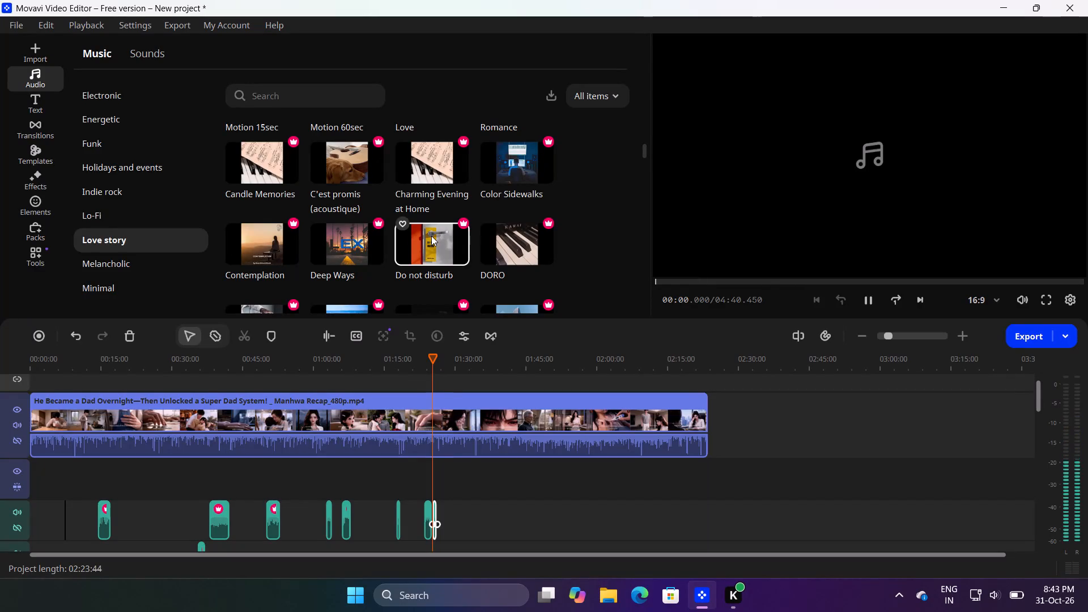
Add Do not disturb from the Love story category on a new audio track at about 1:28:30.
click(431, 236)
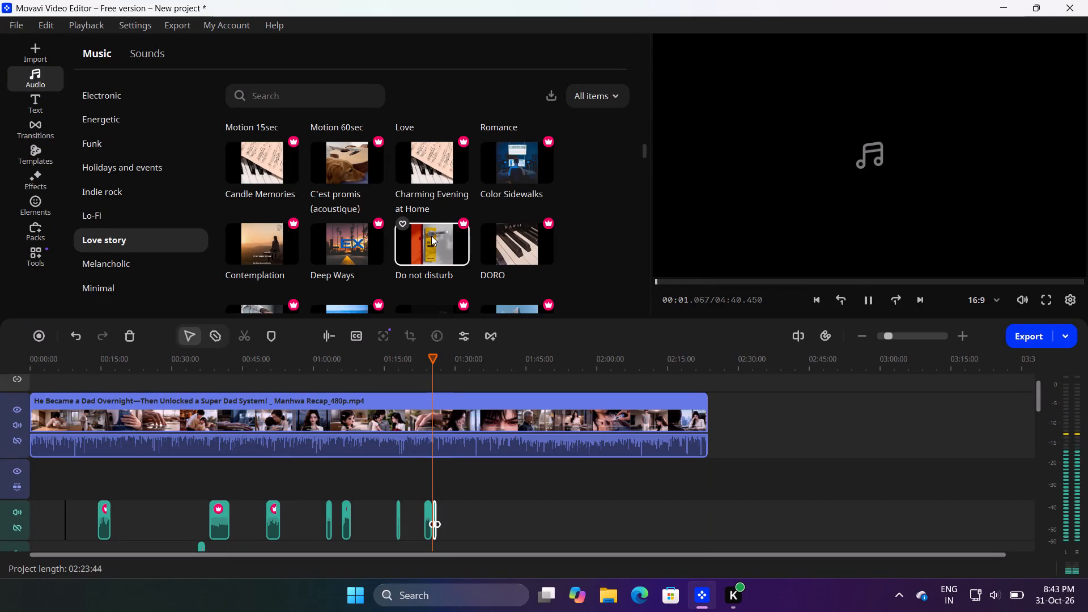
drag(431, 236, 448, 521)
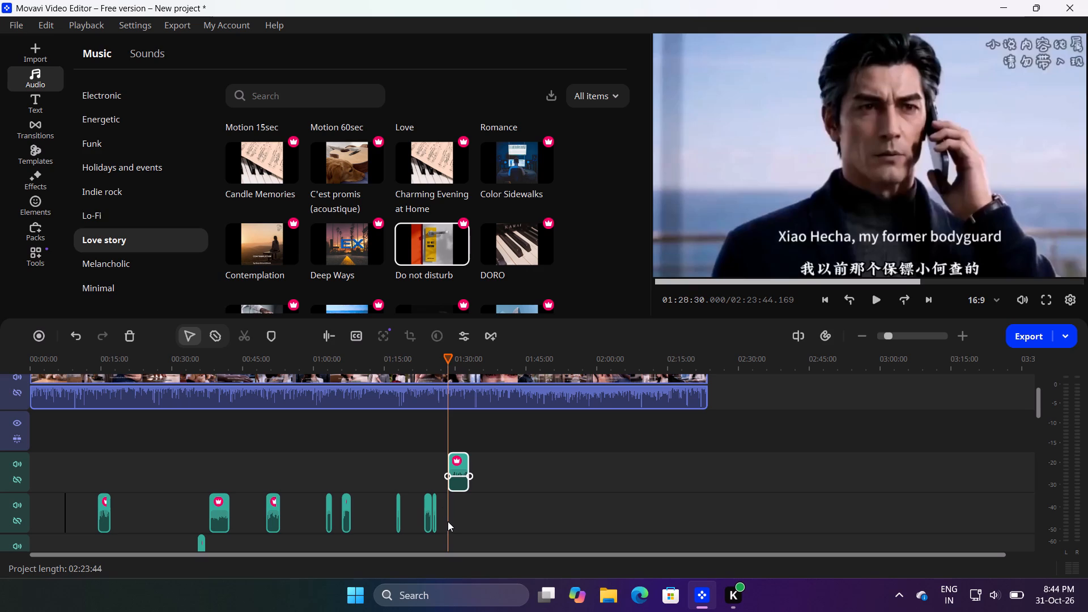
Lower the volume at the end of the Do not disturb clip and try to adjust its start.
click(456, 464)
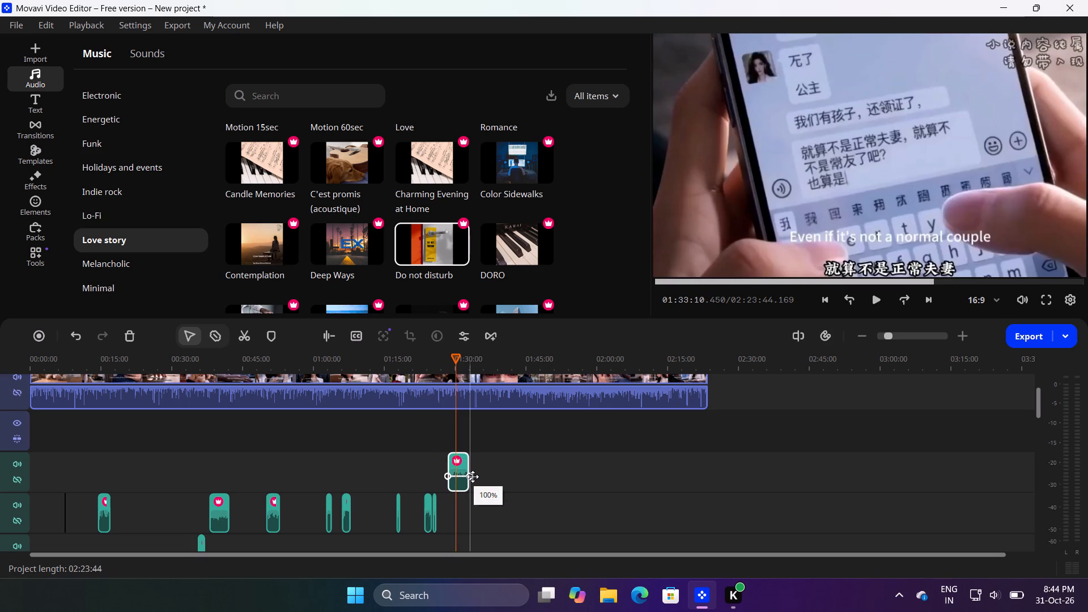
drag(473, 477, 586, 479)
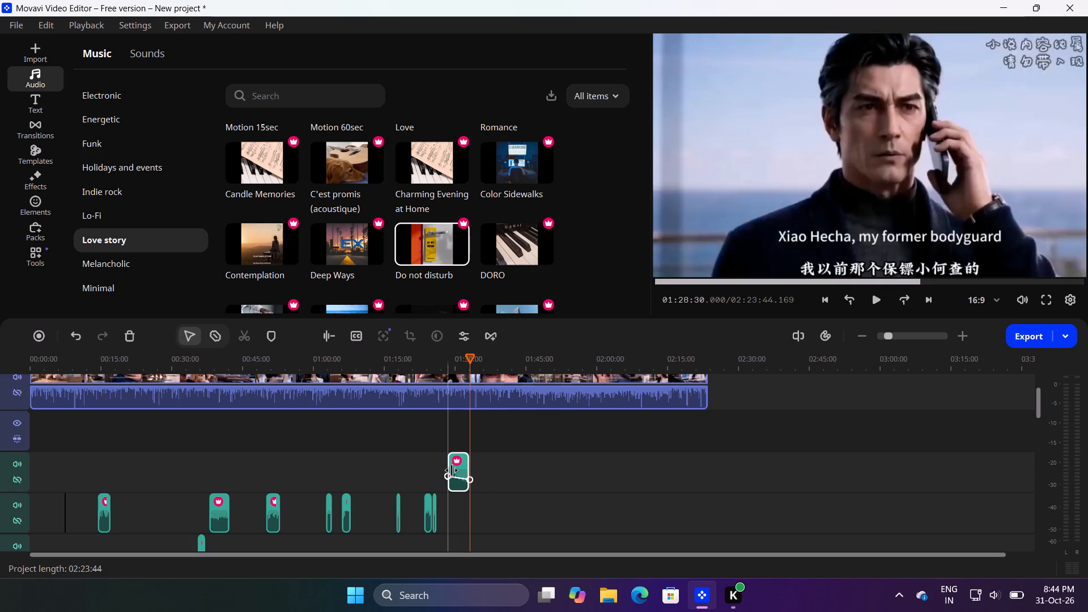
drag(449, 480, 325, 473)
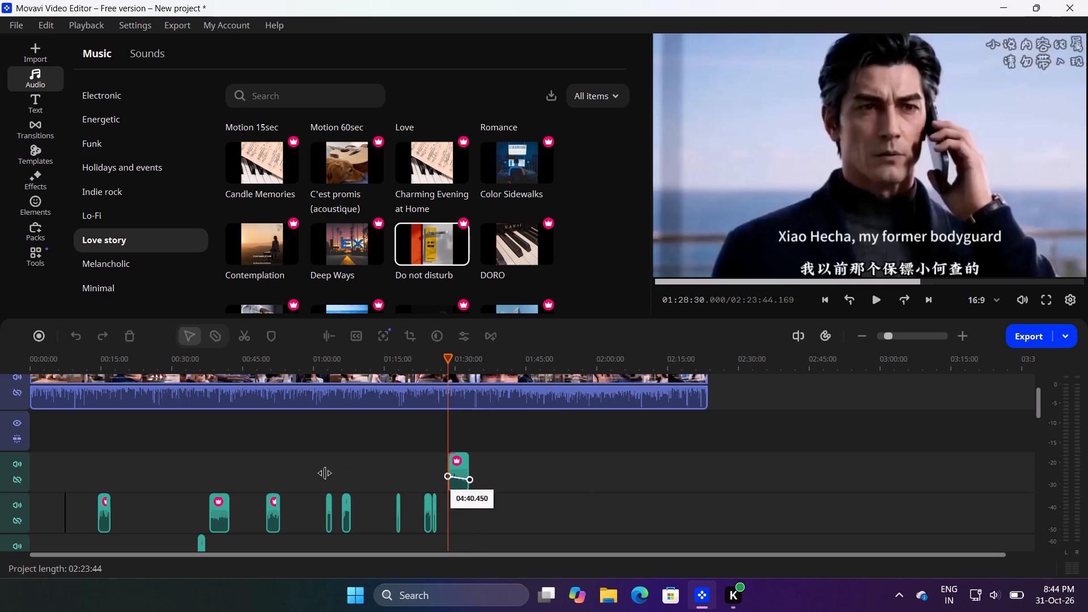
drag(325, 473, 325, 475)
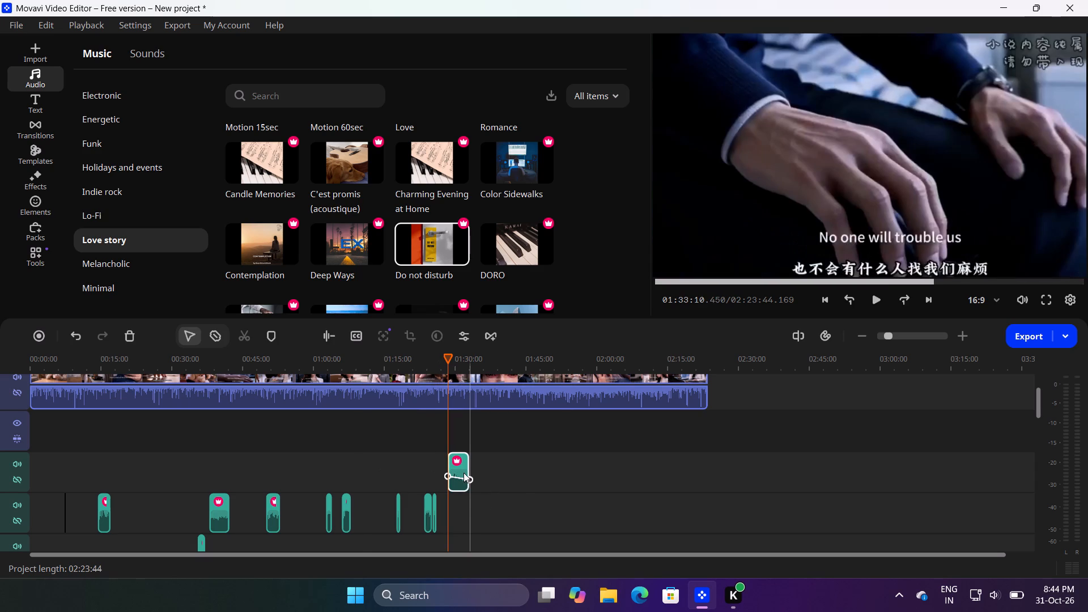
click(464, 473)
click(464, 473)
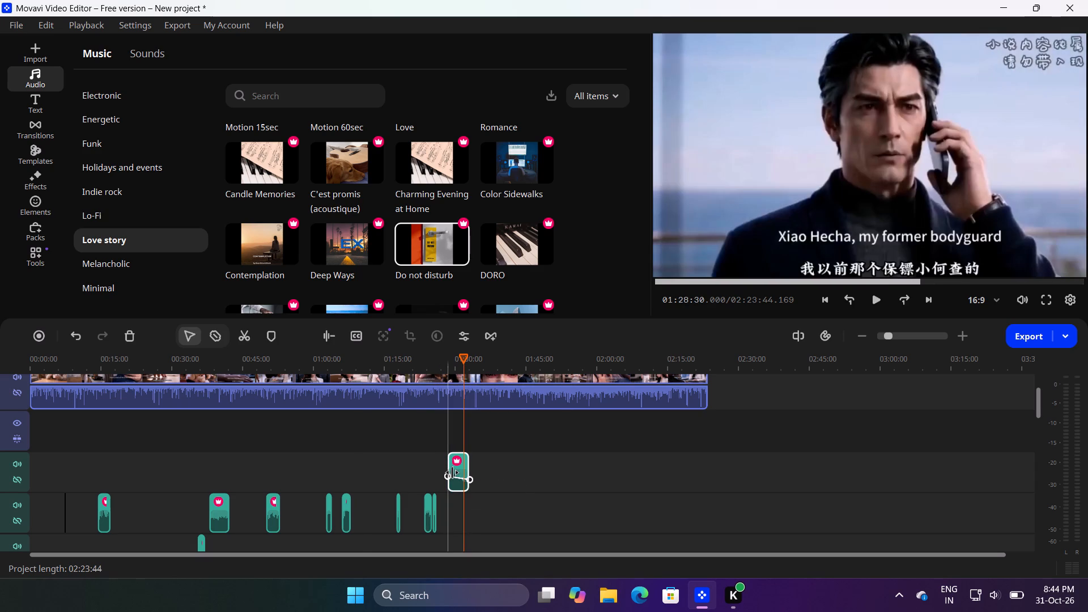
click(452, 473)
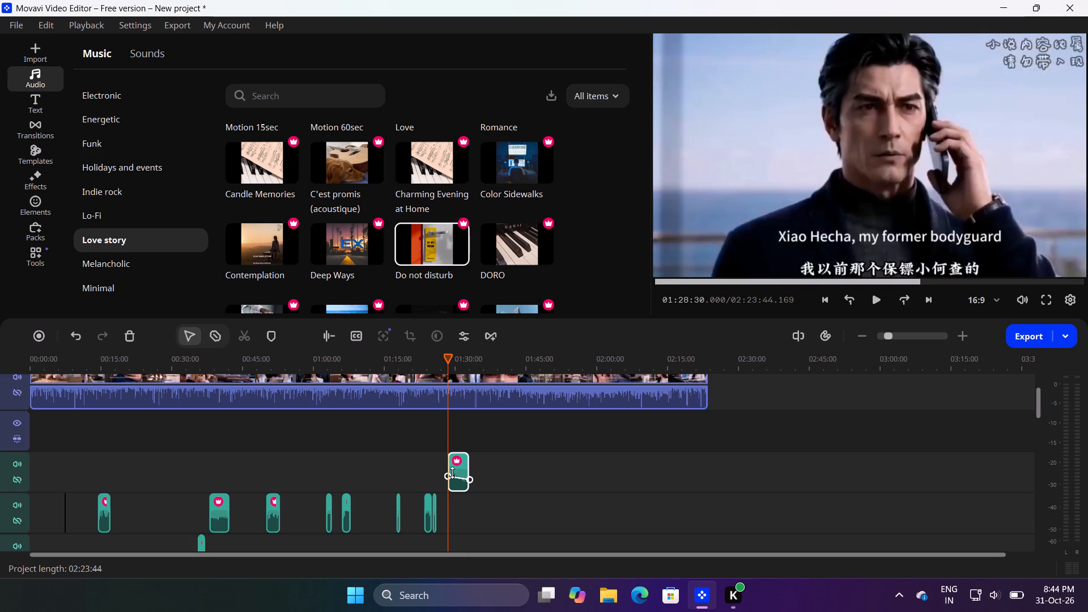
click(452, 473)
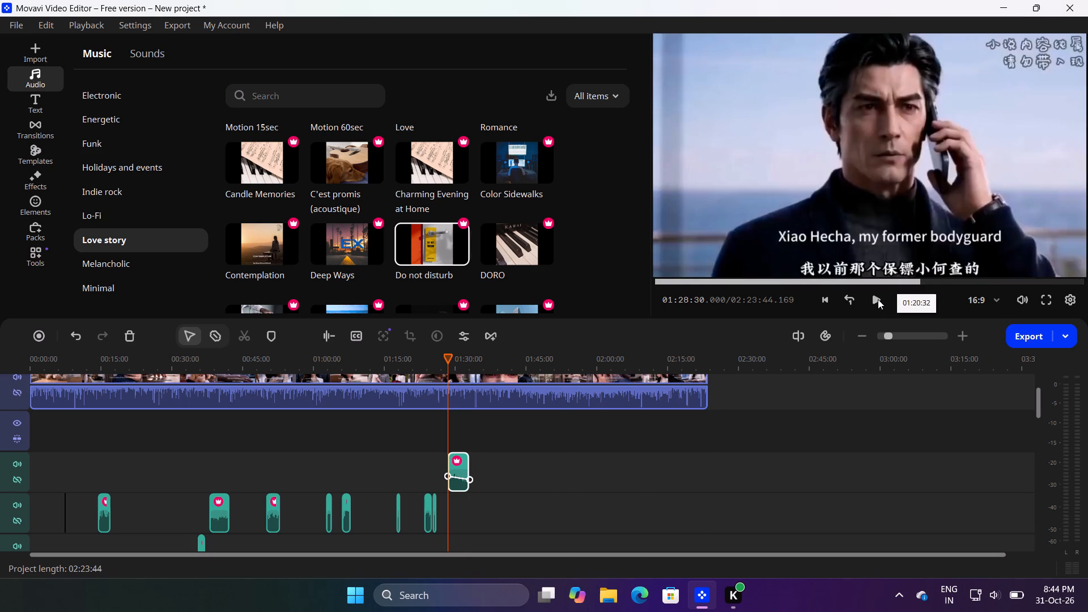
Play the project from 1:28:30 and preview the mix at several points between about 1:18:00 and 1:45:00.
click(872, 301)
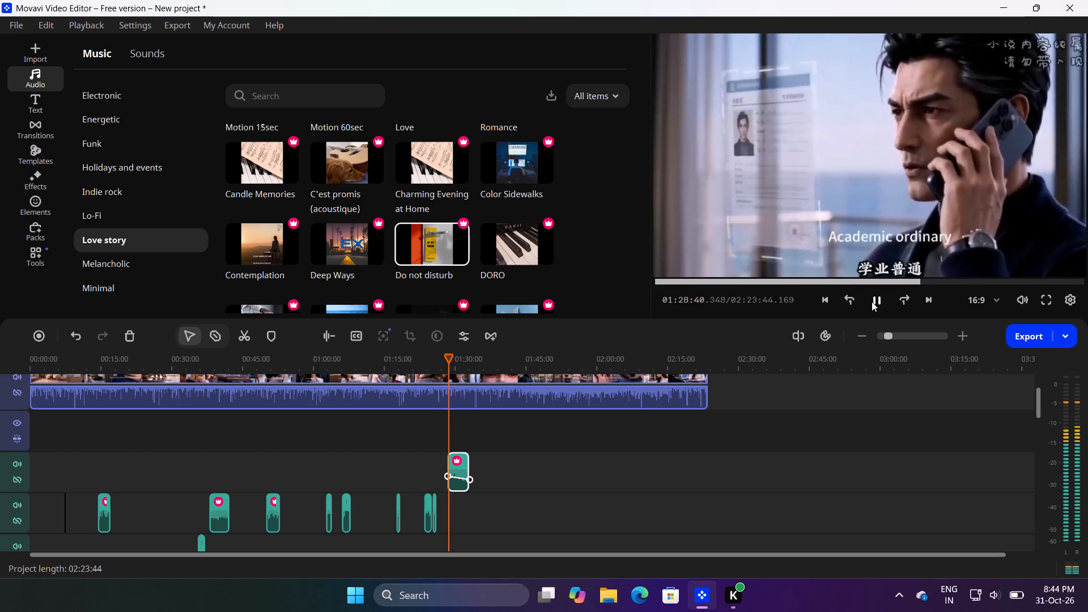
click(535, 438)
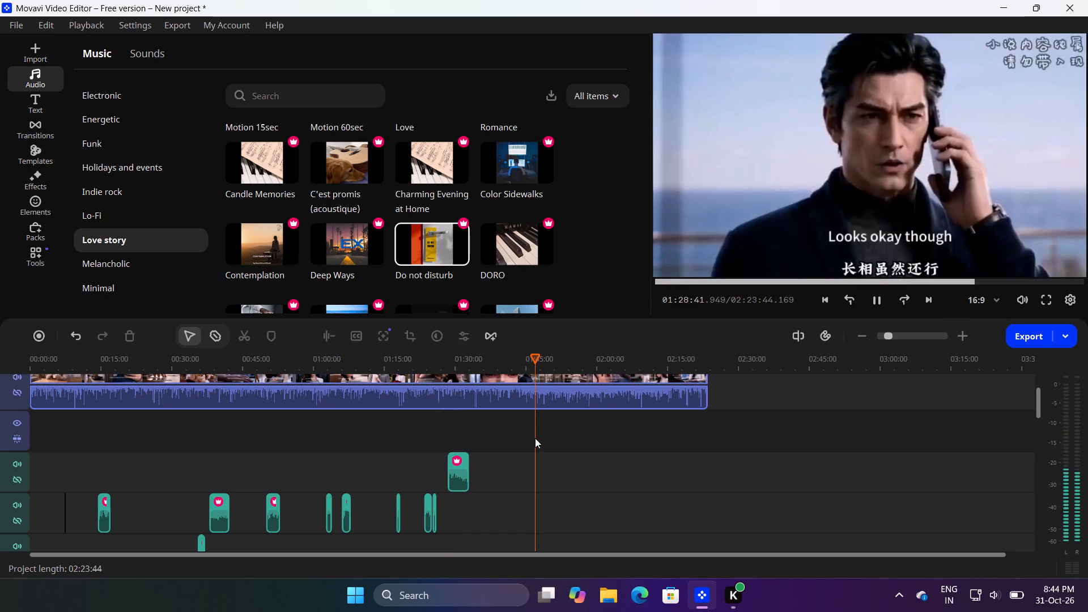
click(430, 439)
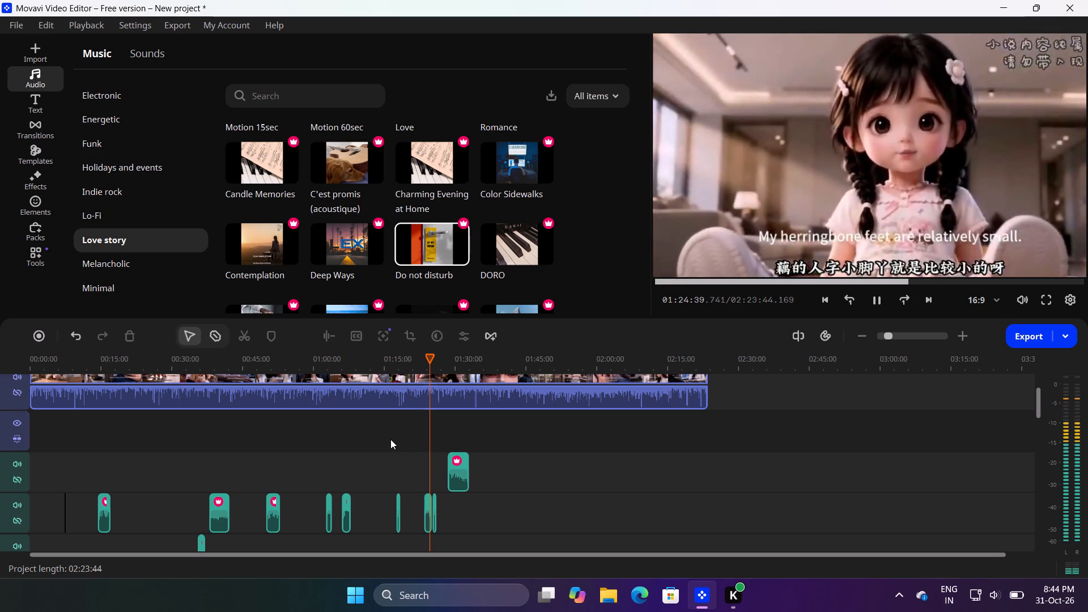
click(475, 431)
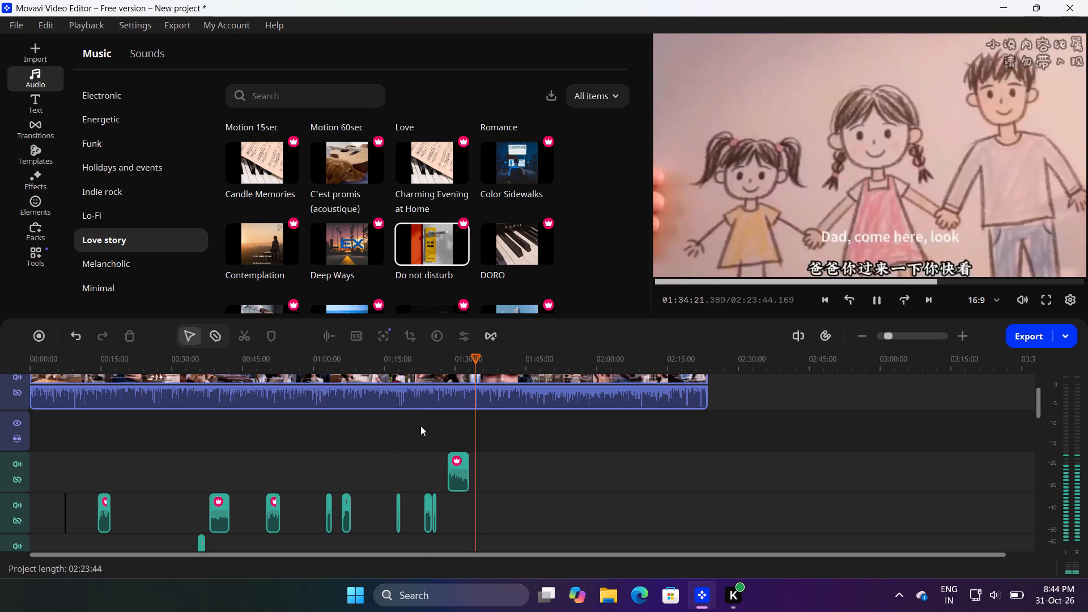
click(415, 426)
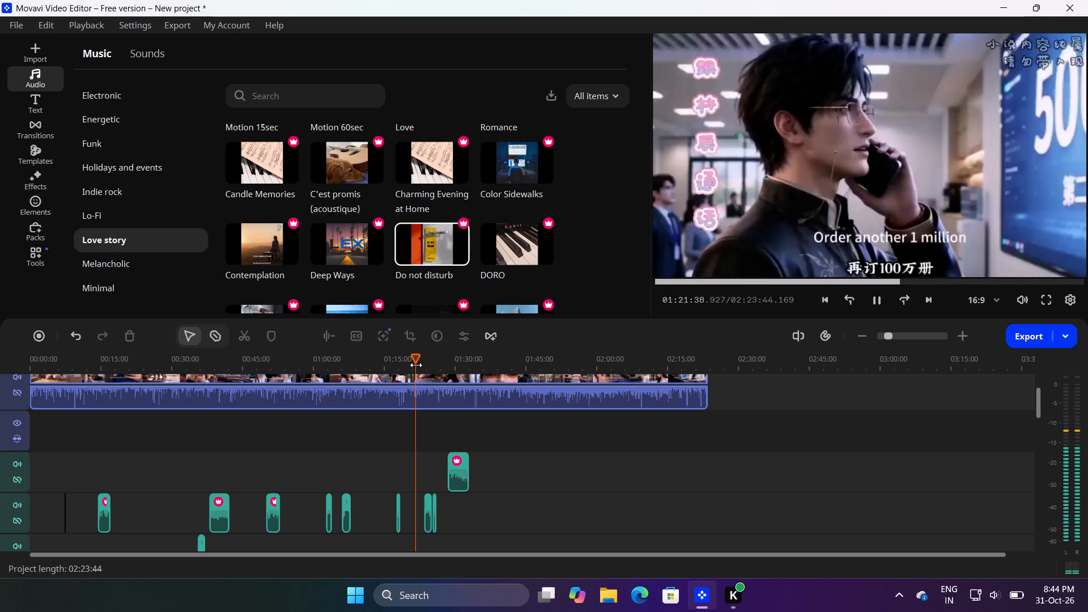
click(416, 355)
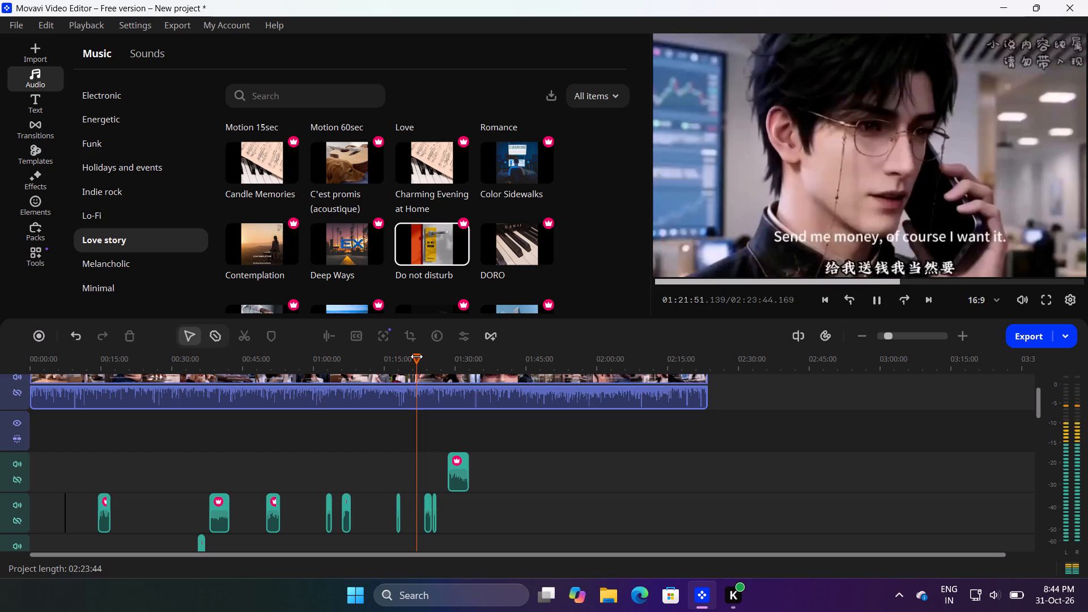
triple_click(416, 356)
double_click(416, 356)
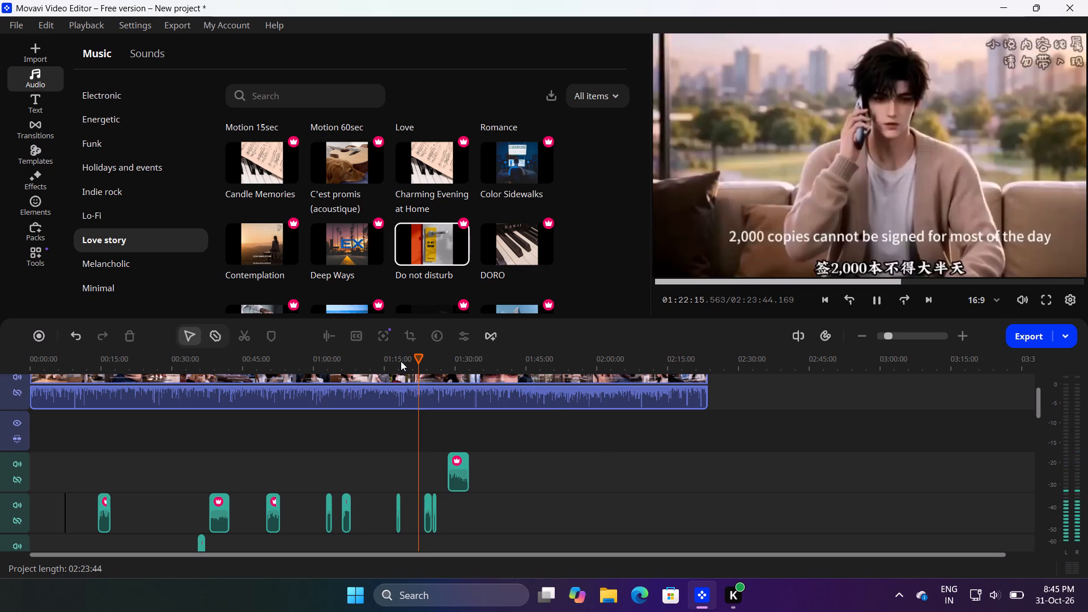
click(401, 361)
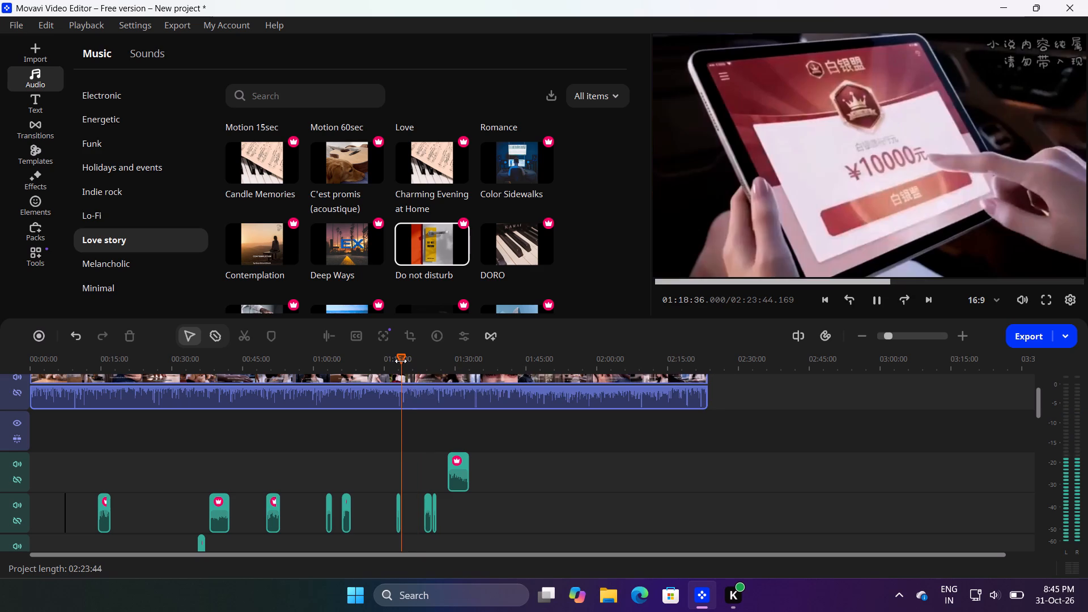
click(463, 358)
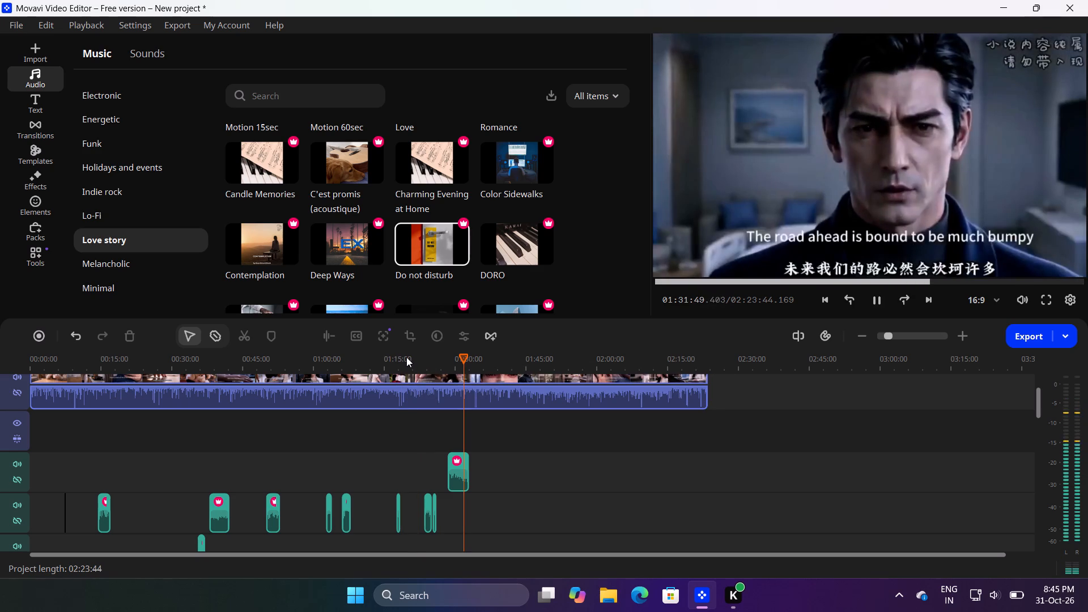
click(406, 357)
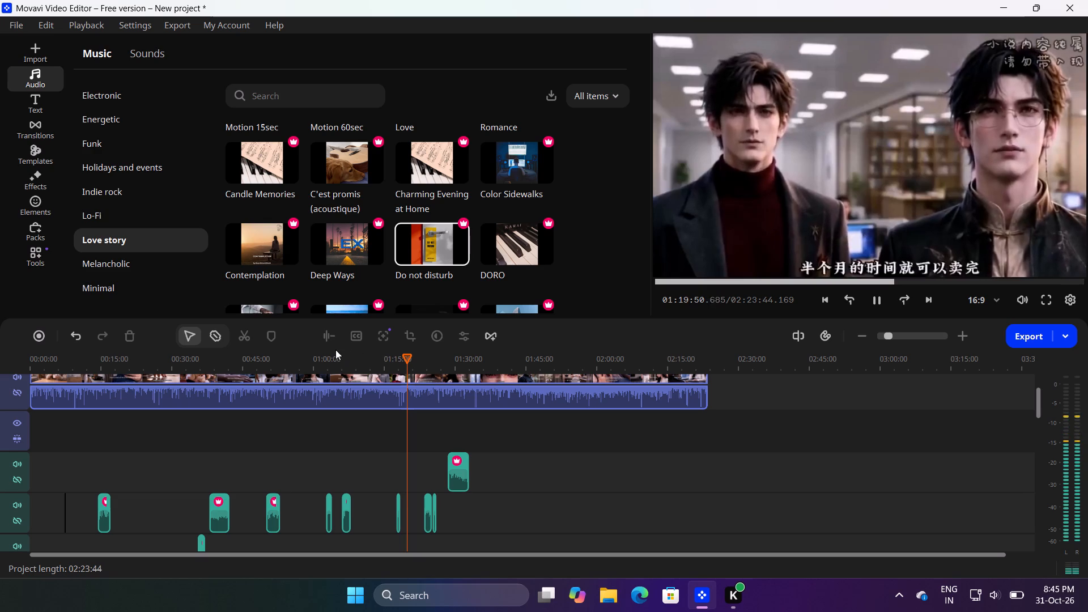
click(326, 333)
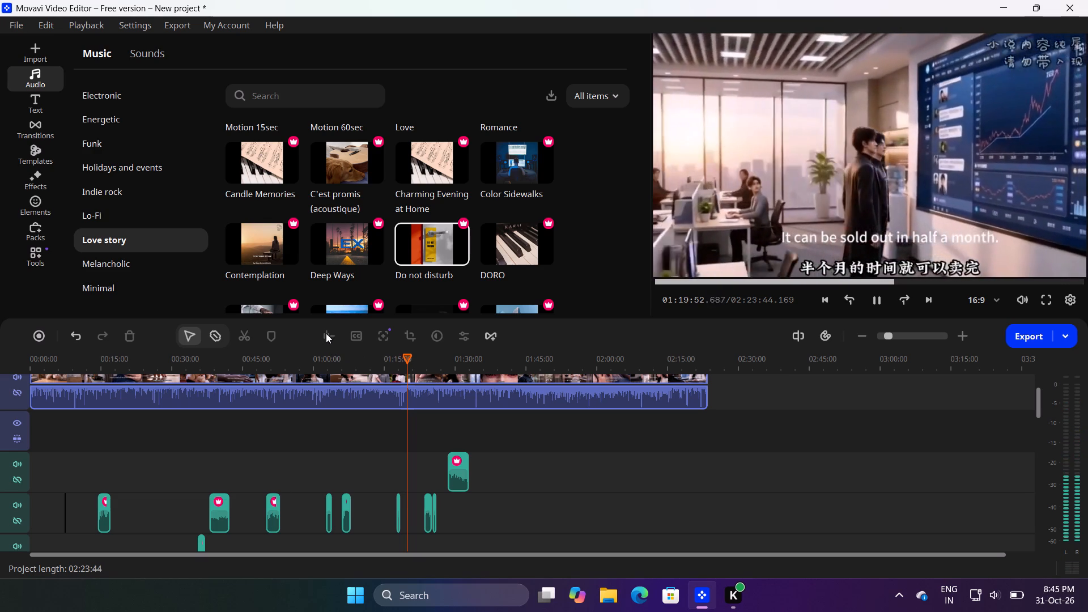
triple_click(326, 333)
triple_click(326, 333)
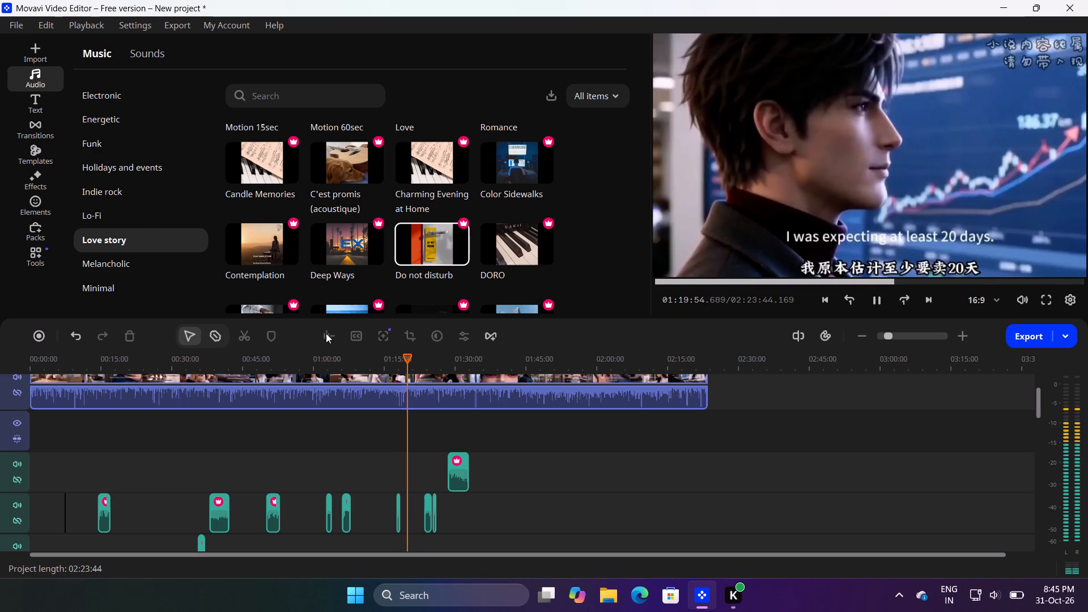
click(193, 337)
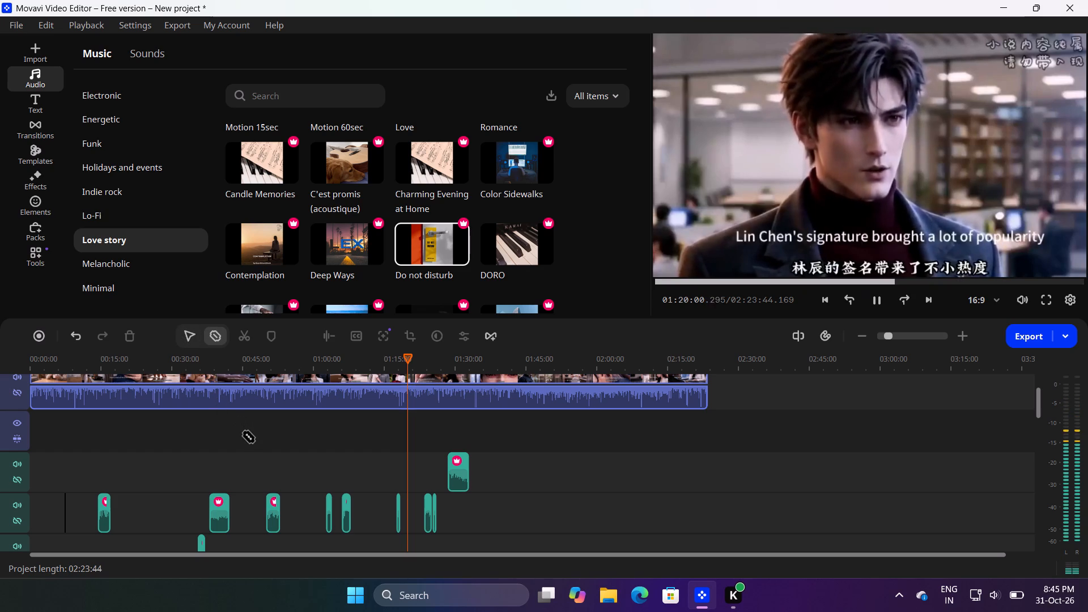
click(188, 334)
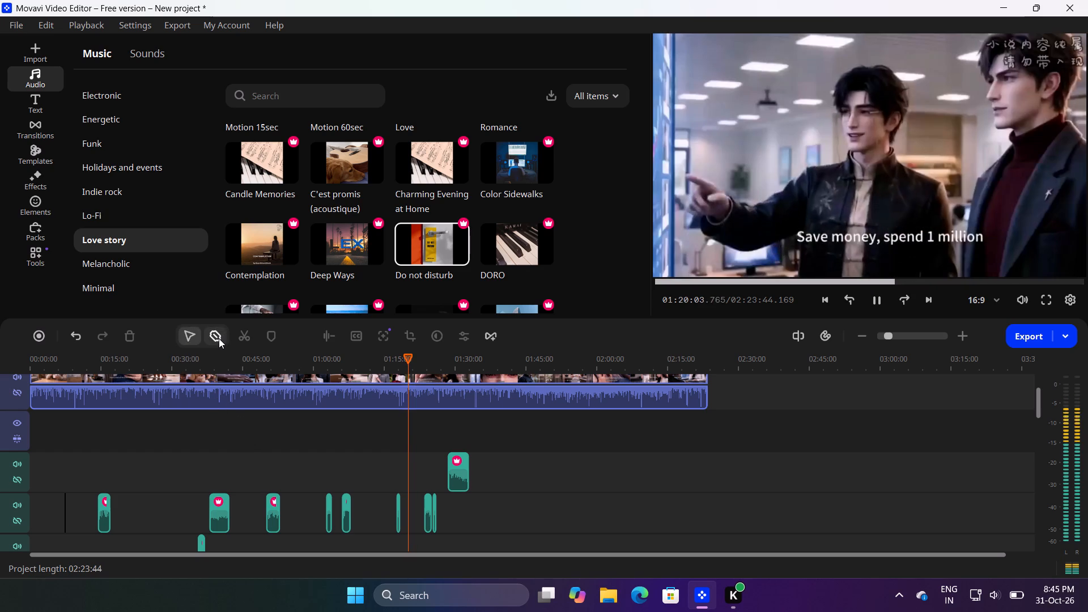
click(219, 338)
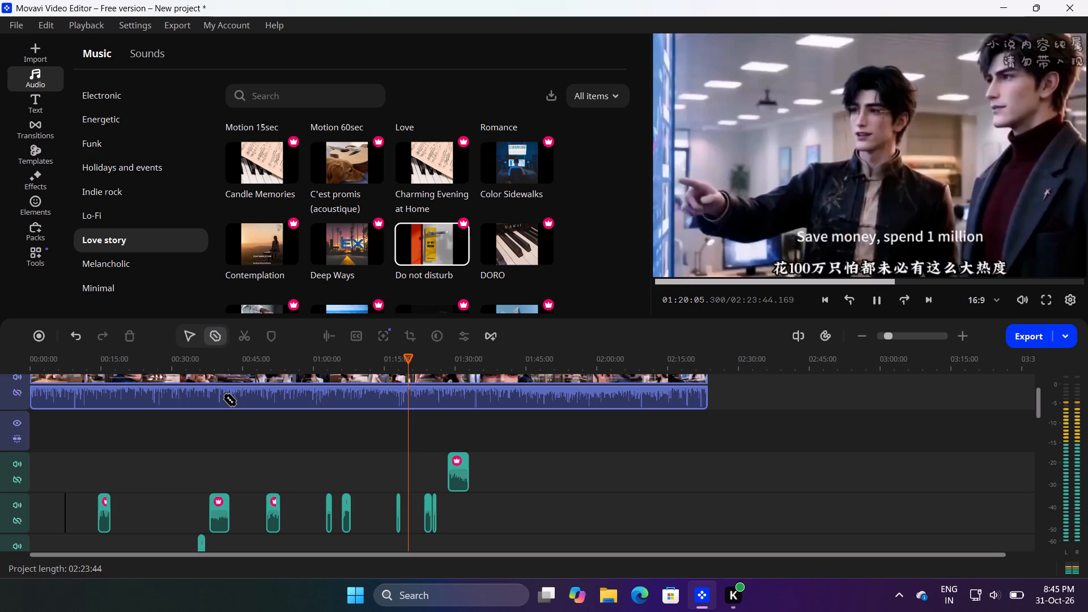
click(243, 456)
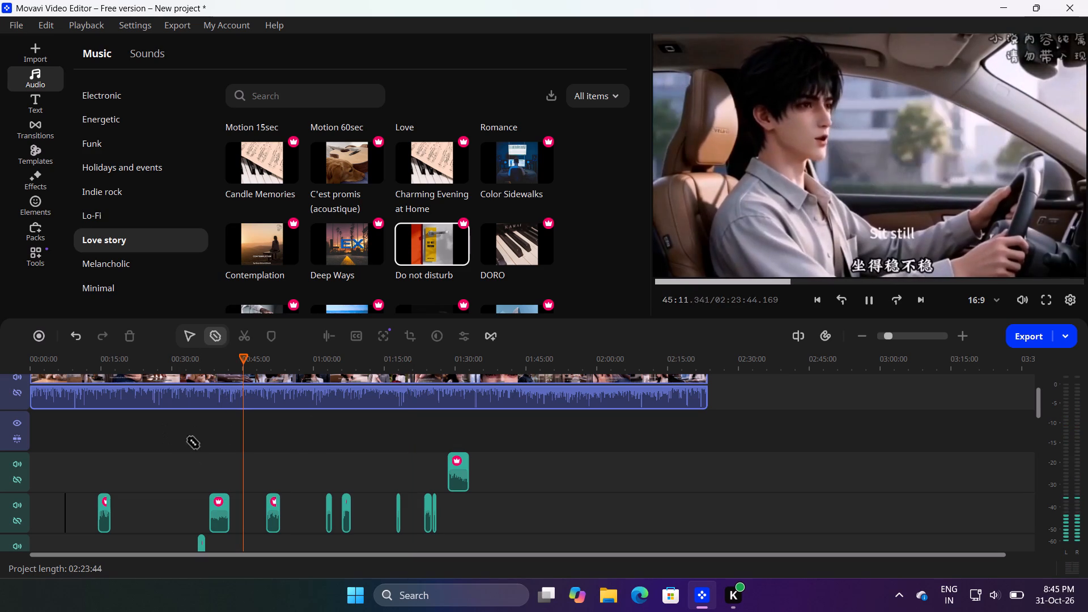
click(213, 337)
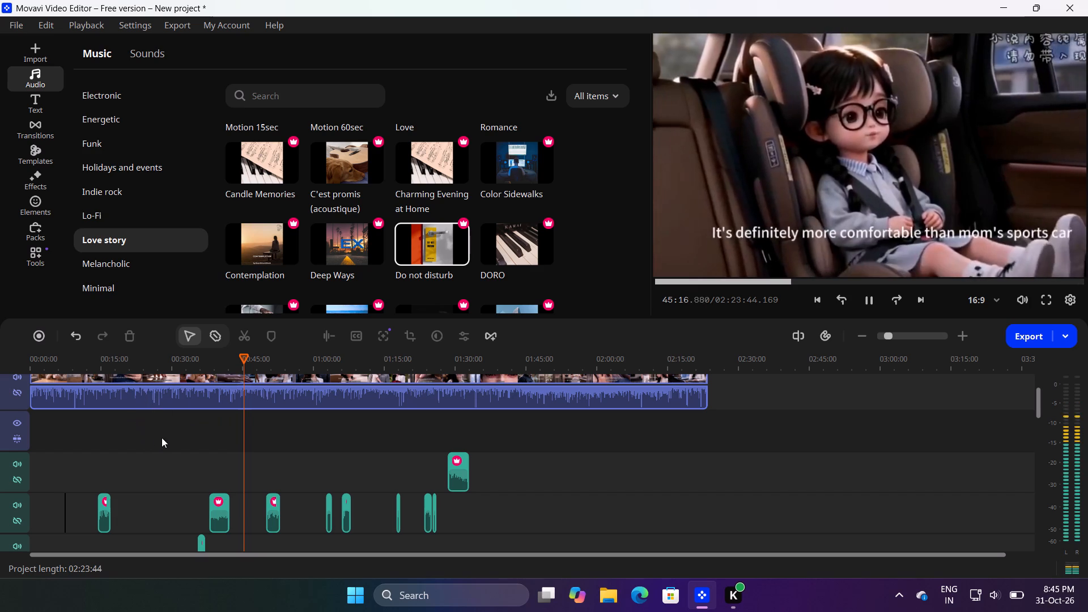
Undo the recent music additions, moves and volume edits back to before the clip at about 55:13 was added.
click(74, 338)
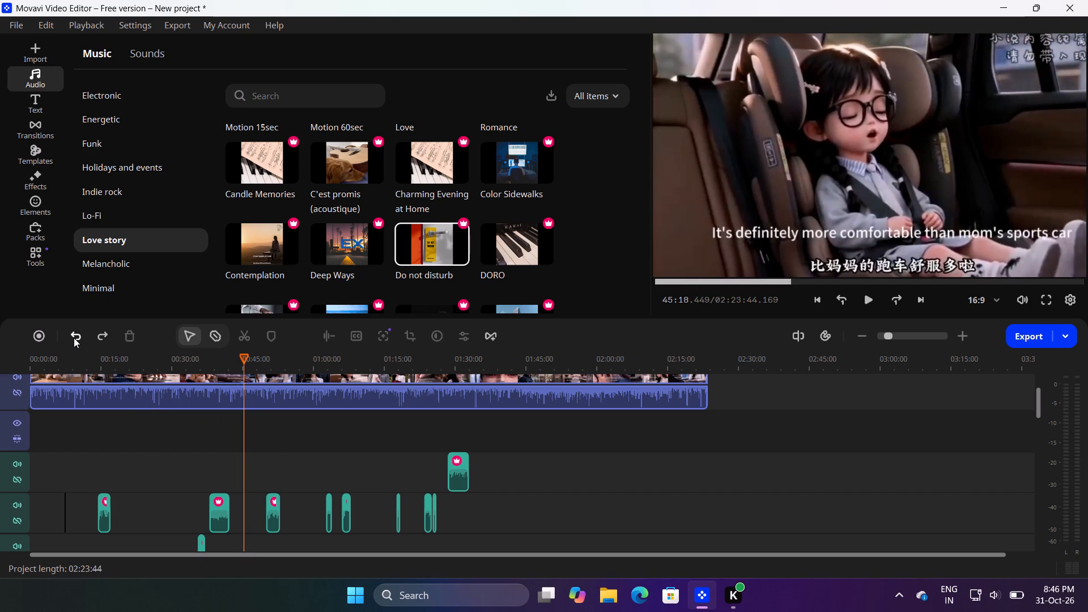
click(74, 338)
click(74, 338)
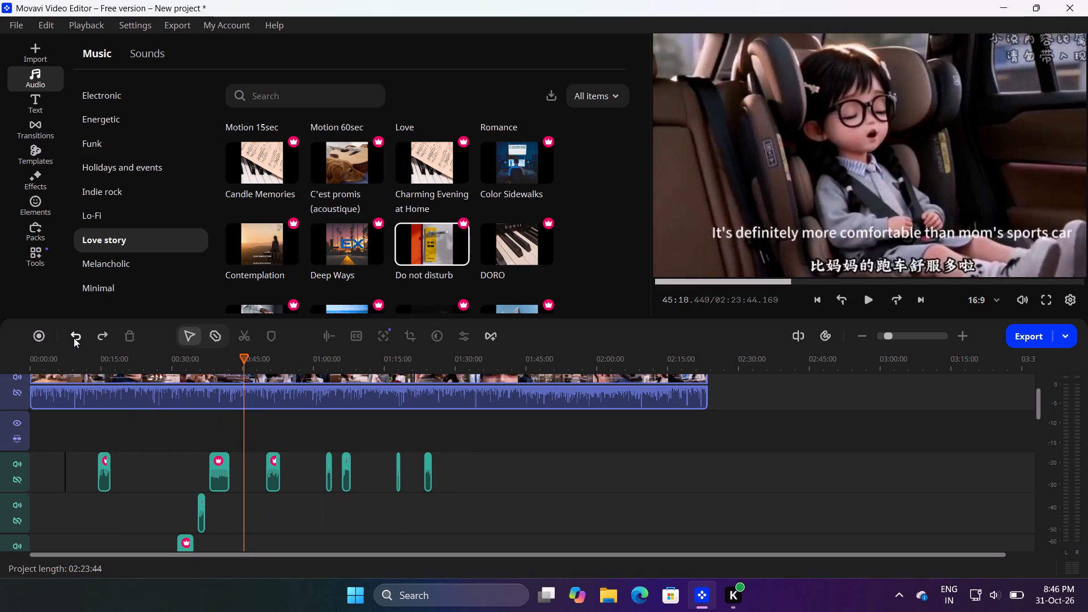
click(74, 338)
triple_click(74, 338)
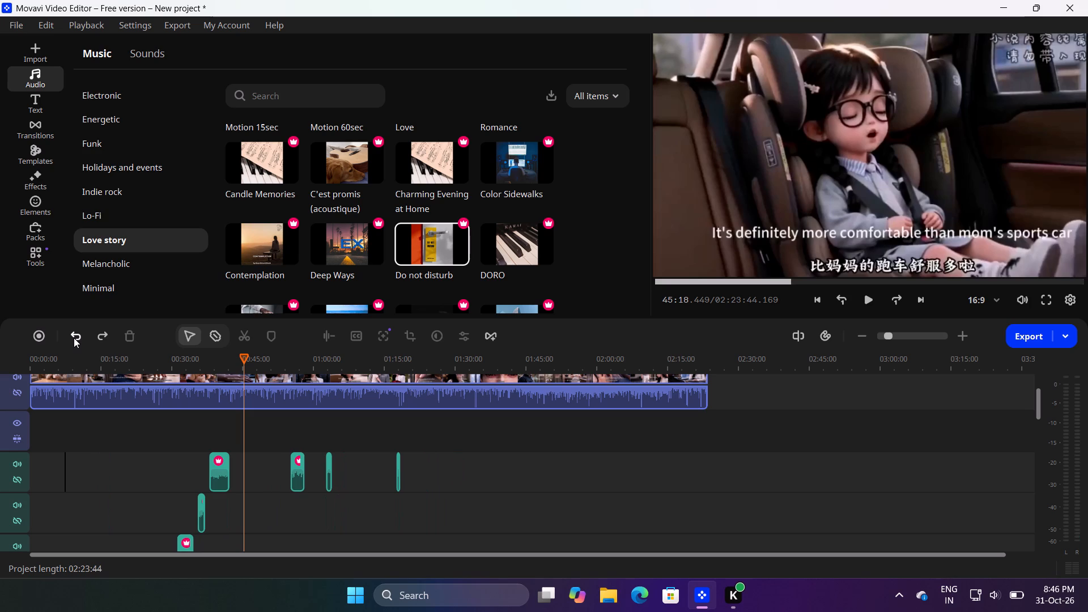
triple_click(74, 338)
click(74, 338)
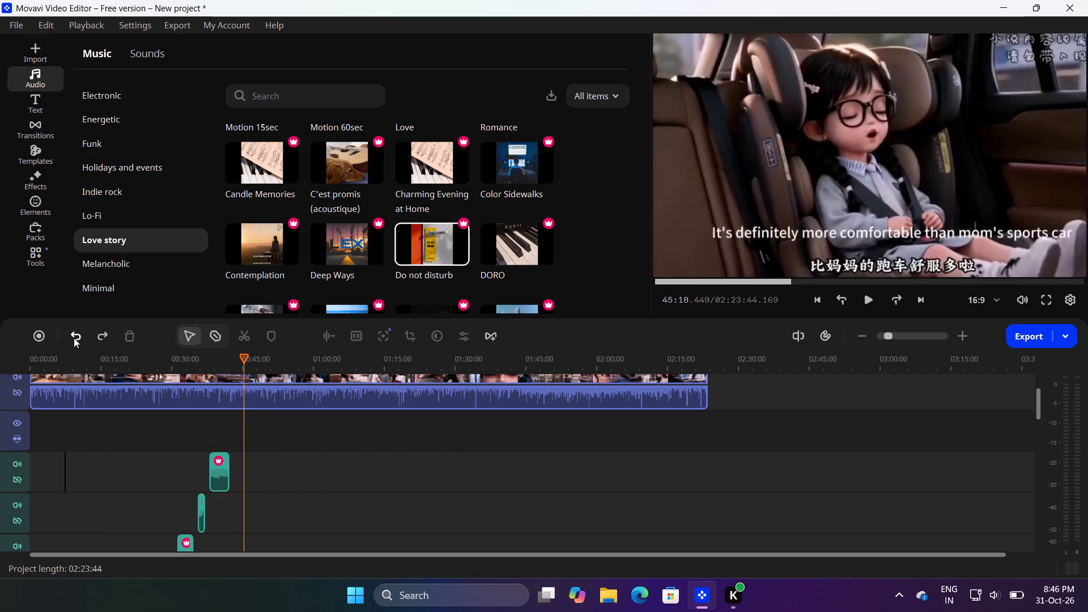
Redo the music additions up to the clip placed at about 1:11:24 on the upper audio track.
click(106, 335)
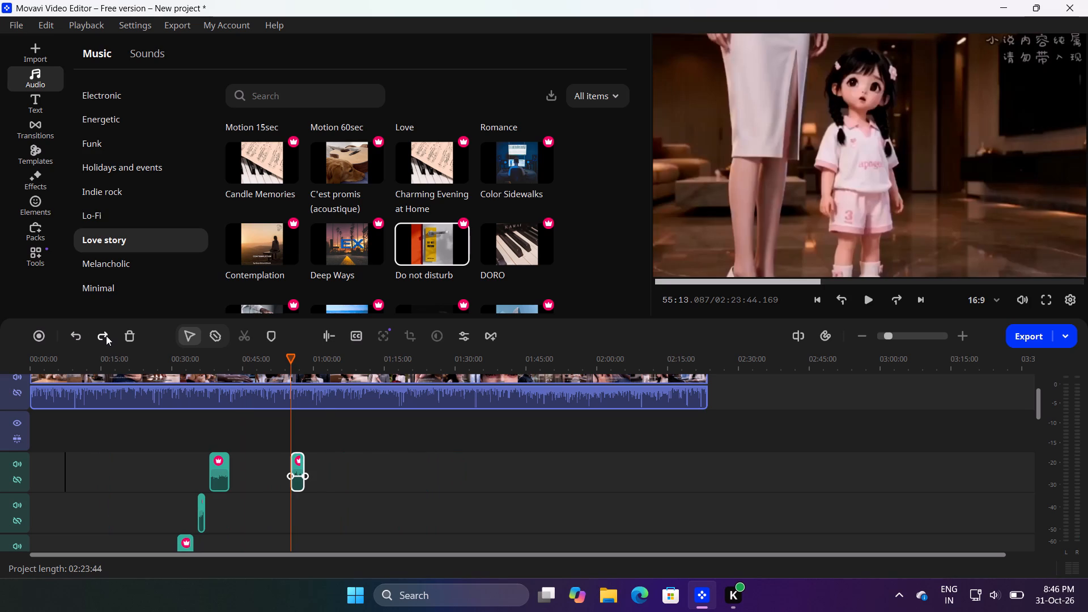
click(106, 335)
click(106, 335)
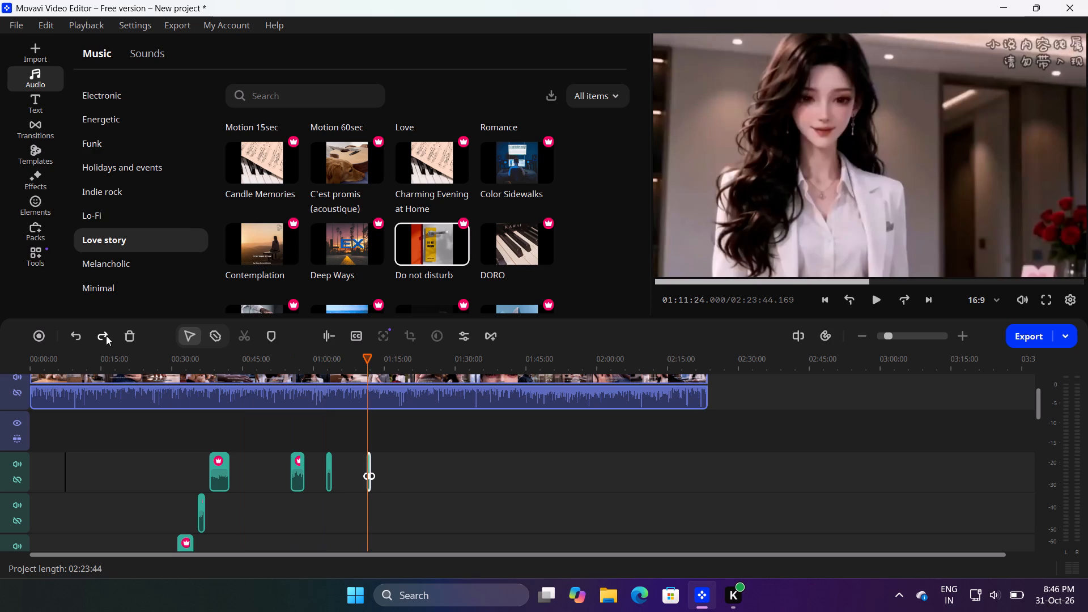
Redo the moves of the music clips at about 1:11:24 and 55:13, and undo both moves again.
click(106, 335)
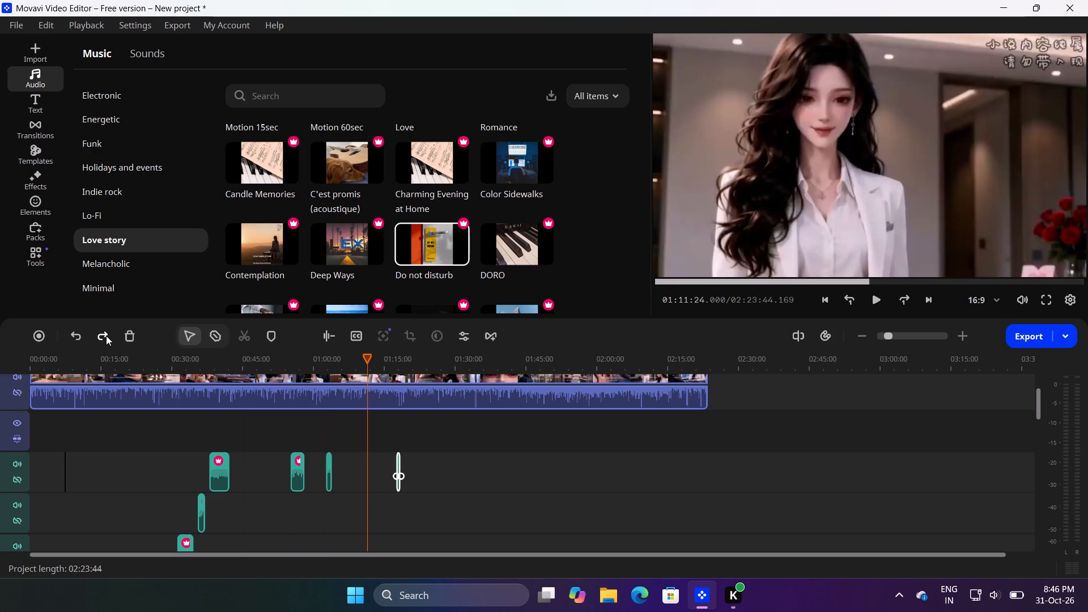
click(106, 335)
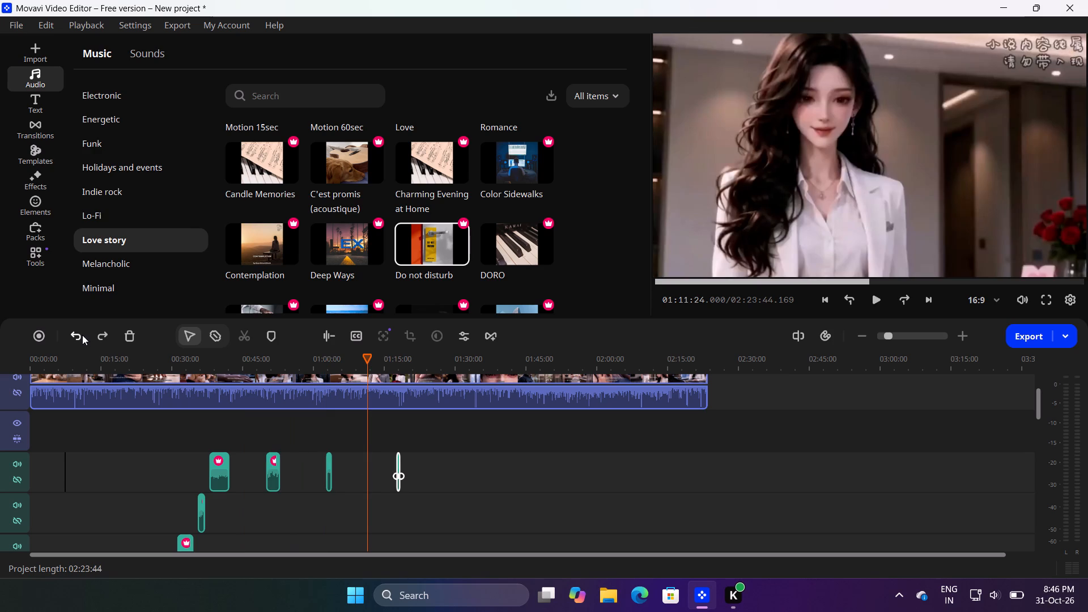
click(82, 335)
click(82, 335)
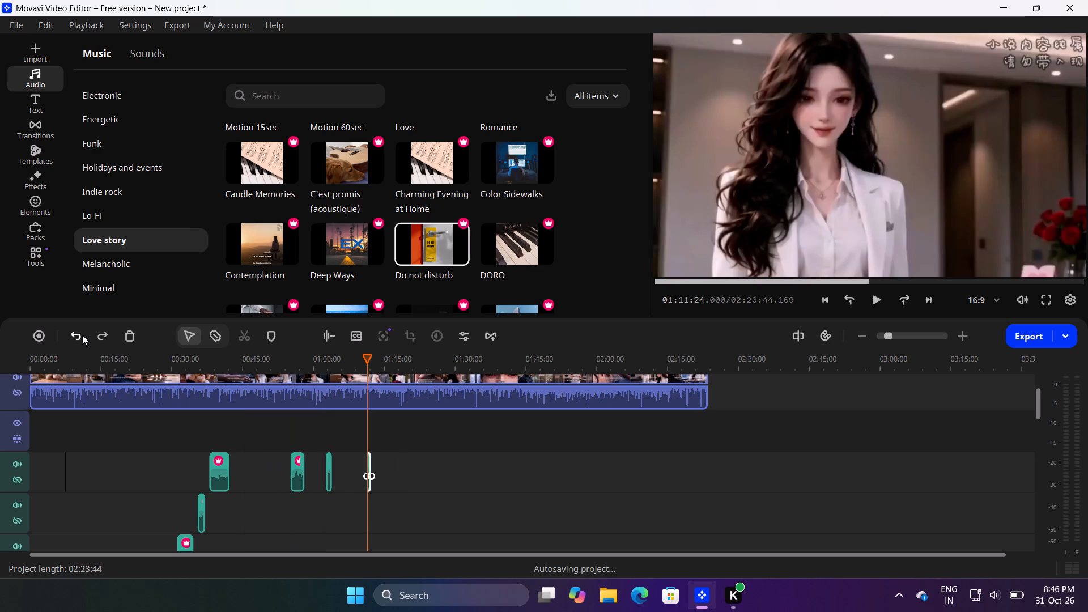
Undo the additions of the music clips at about 1:11:24 and 1:02:43, and redo only the one at 1:02:43.
click(80, 335)
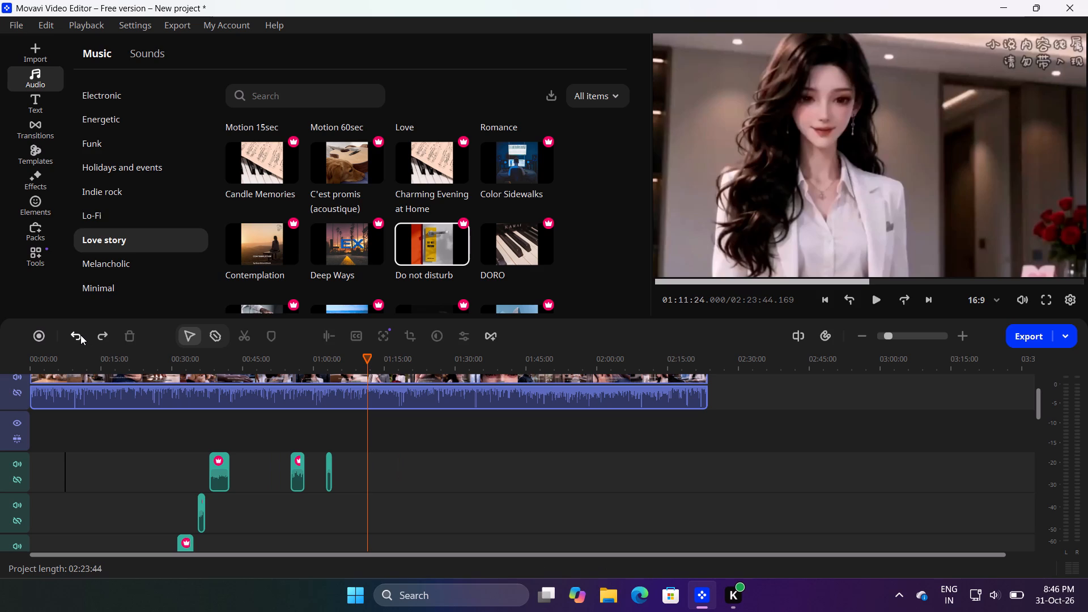
click(80, 335)
click(97, 334)
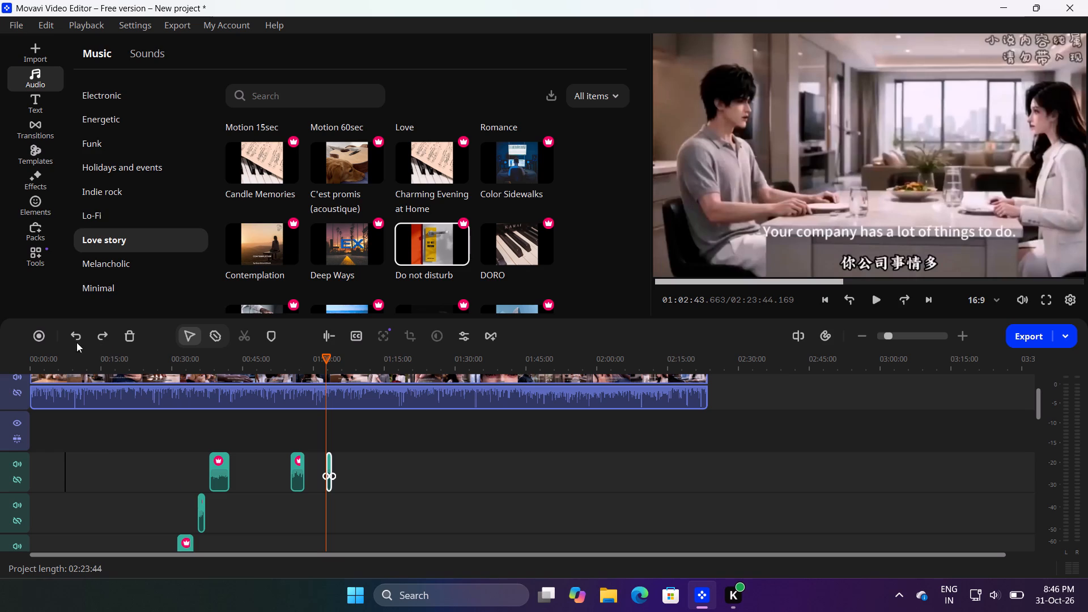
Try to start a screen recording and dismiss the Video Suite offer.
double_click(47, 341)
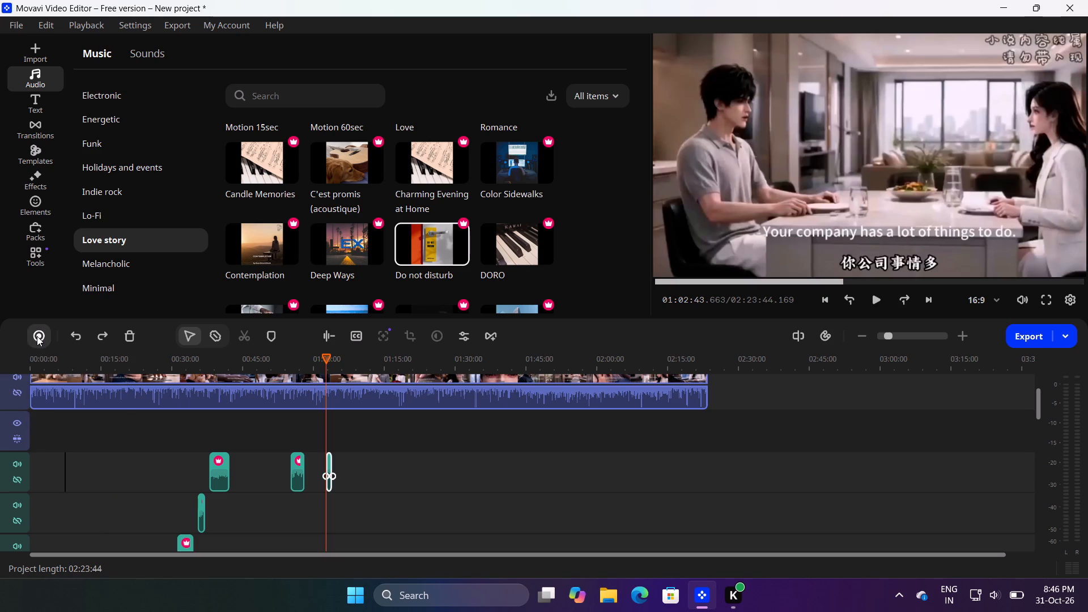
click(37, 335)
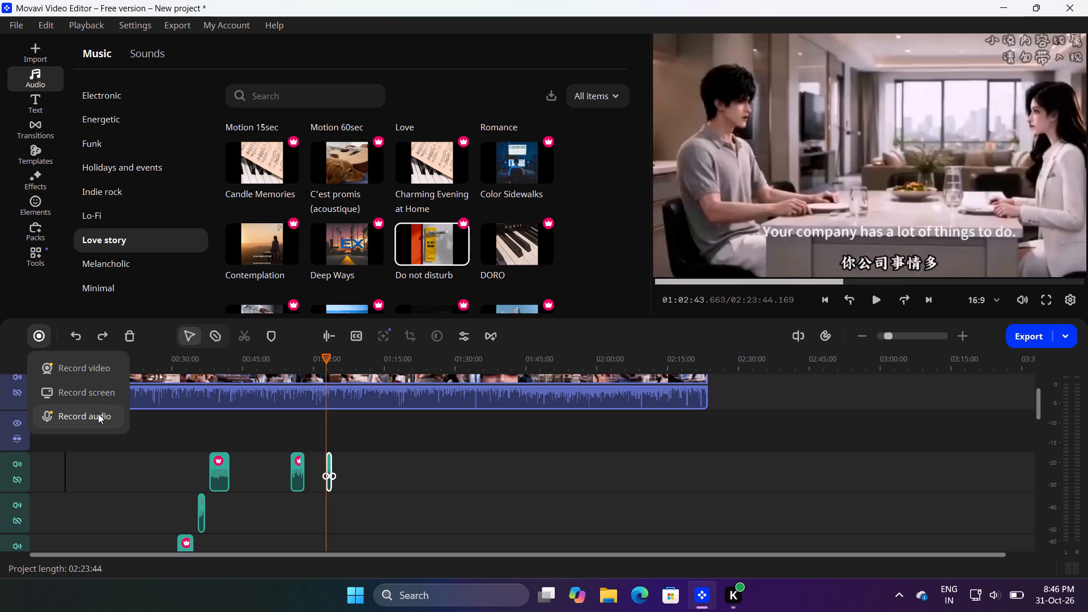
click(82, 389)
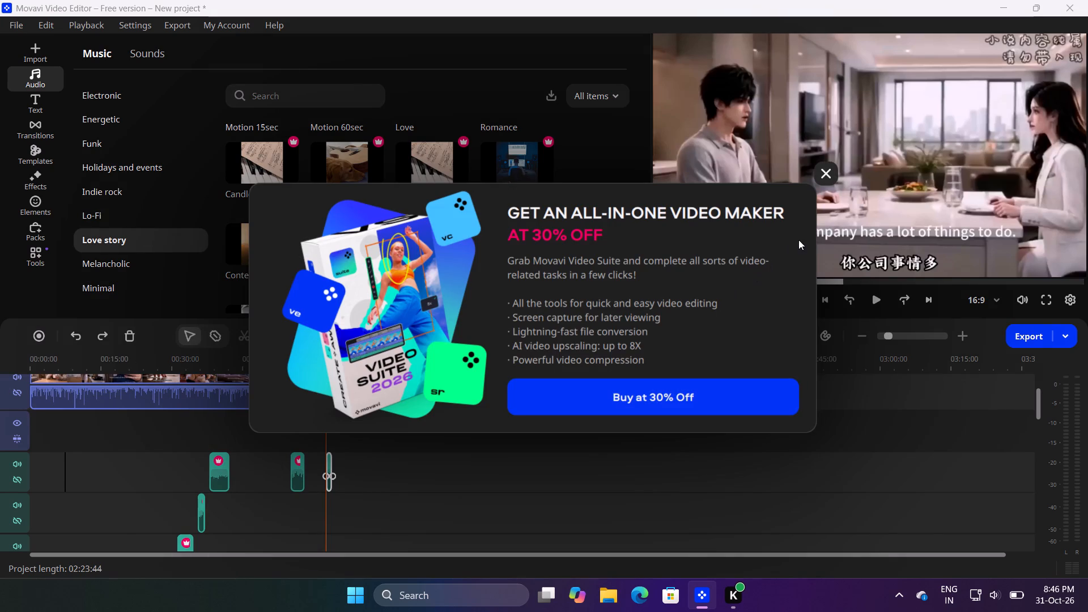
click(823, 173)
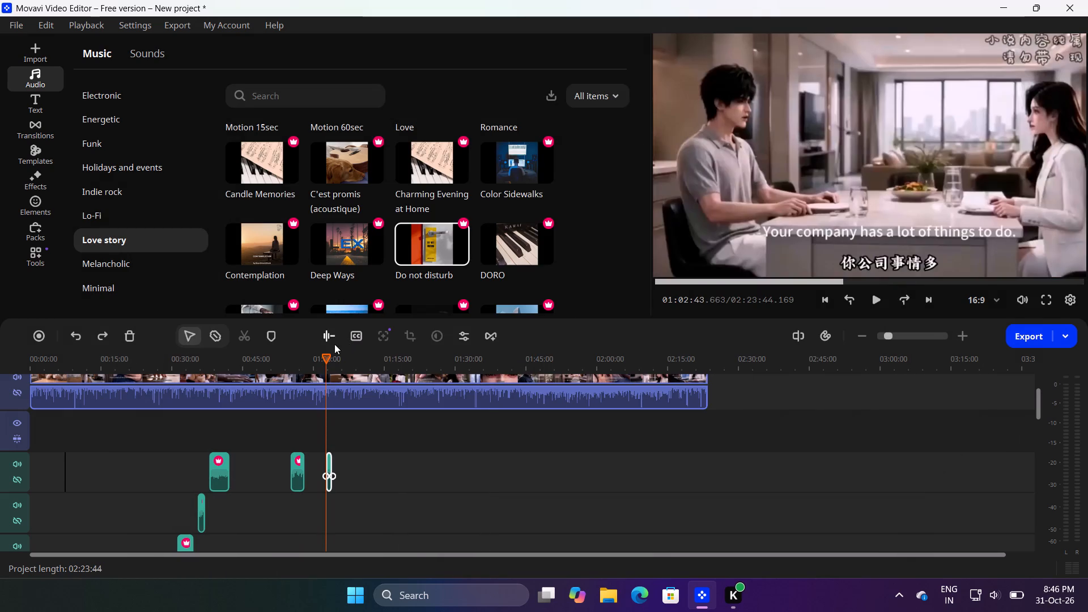
Add a timeline marker without text at 1:02:43, at the start of the last music clip.
click(270, 337)
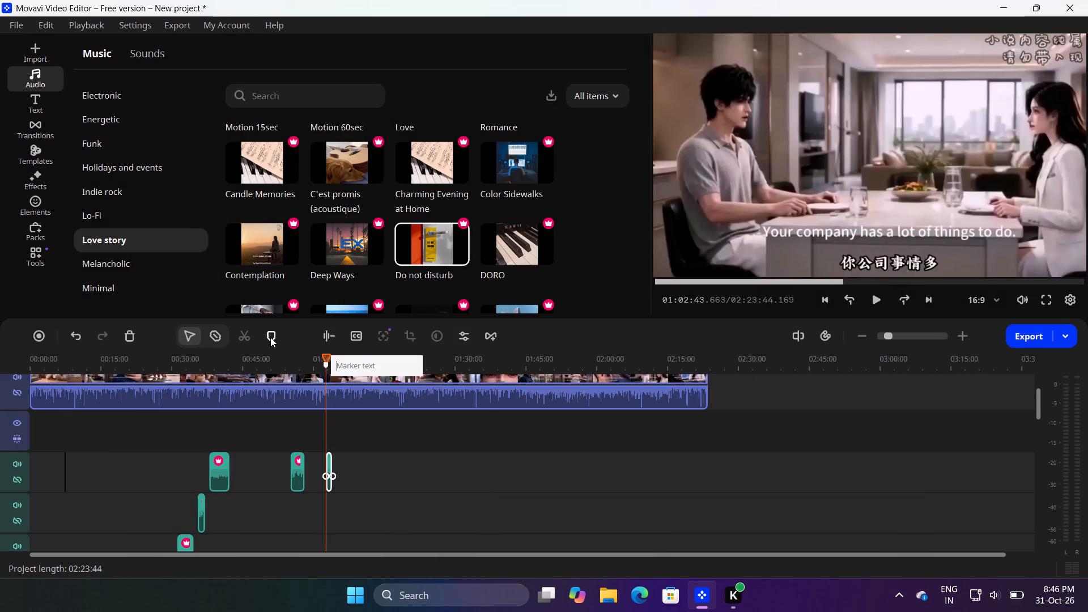
click(270, 337)
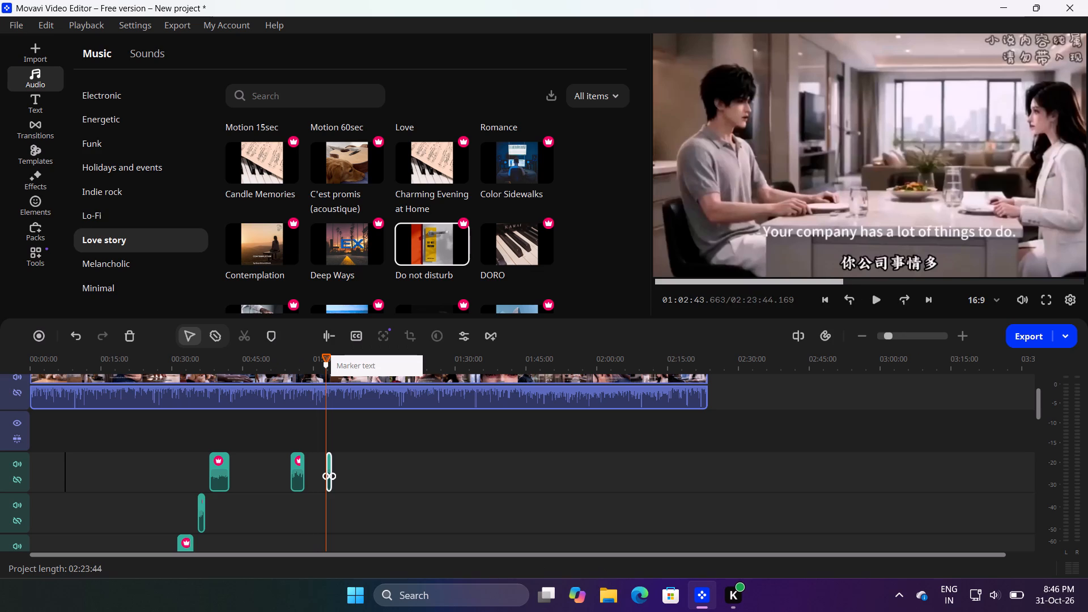
click(349, 364)
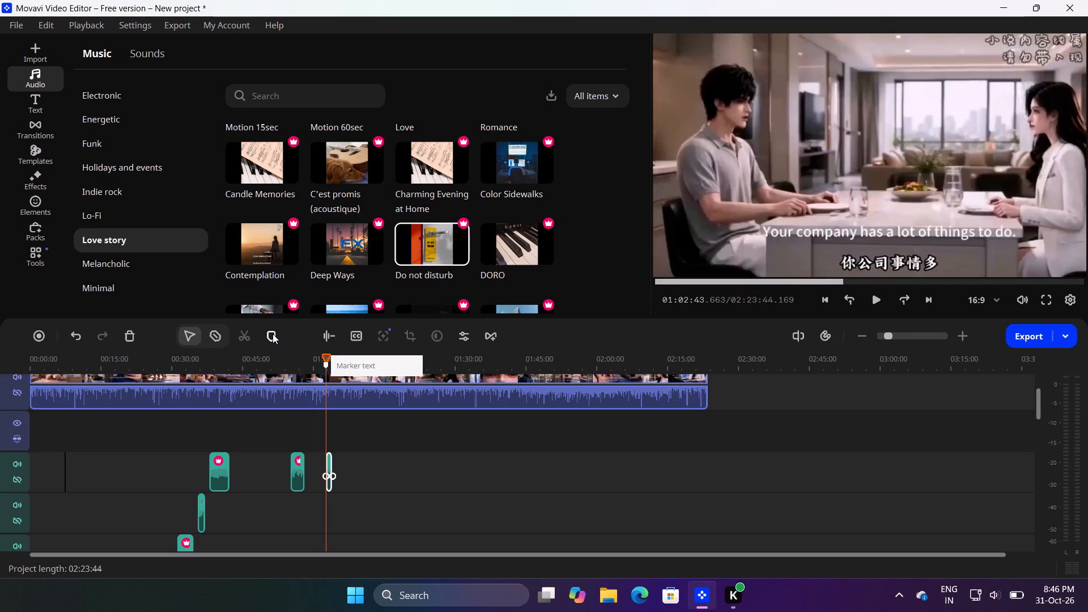
click(273, 334)
click(424, 448)
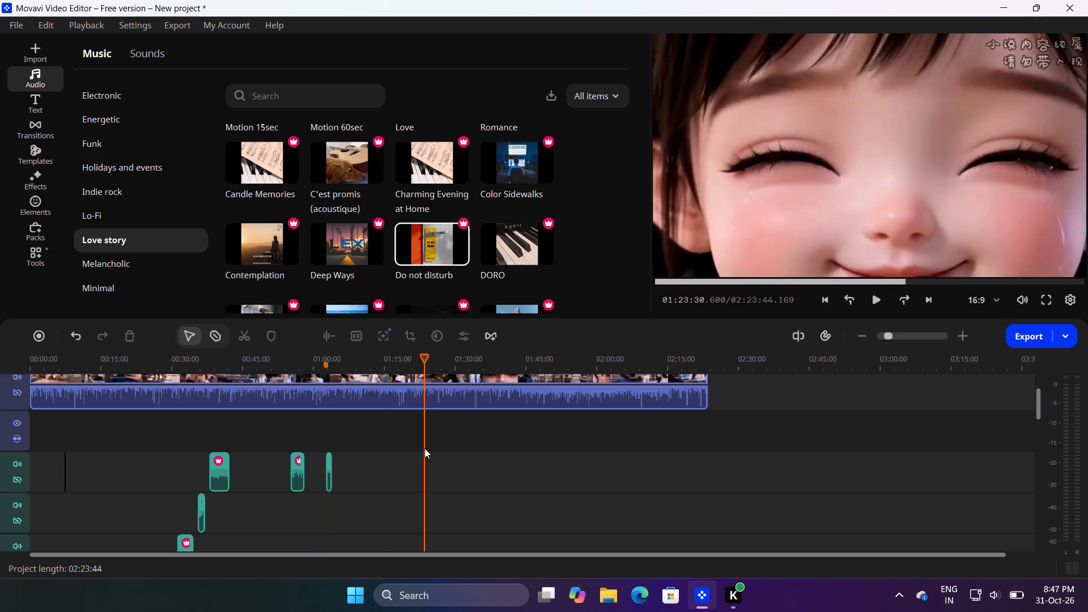
Move the playhead back to about 22:00 and play the project from there to preview the mix.
click(277, 449)
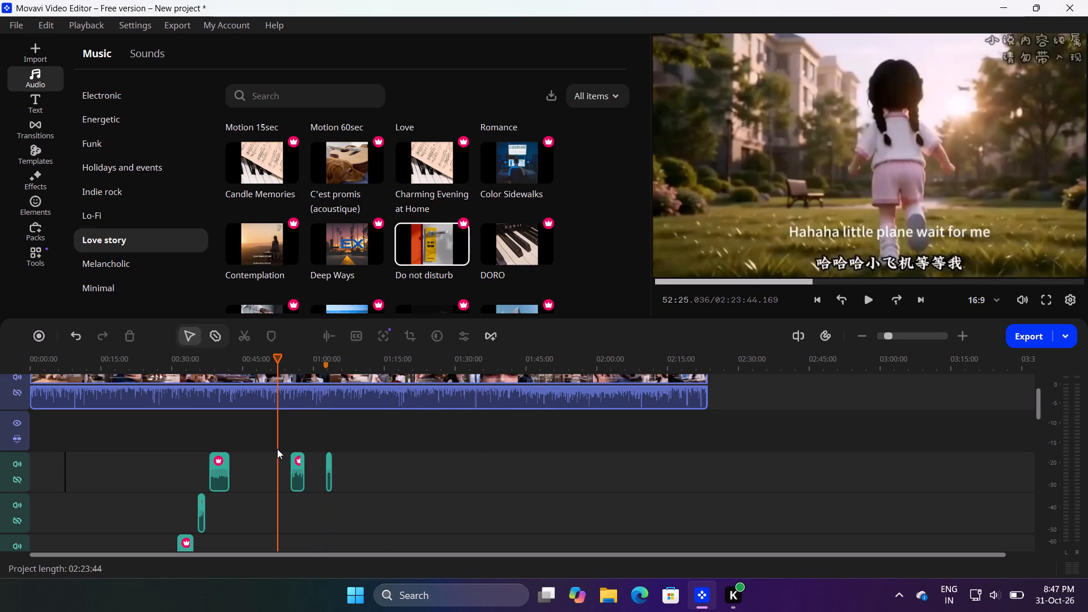
click(721, 283)
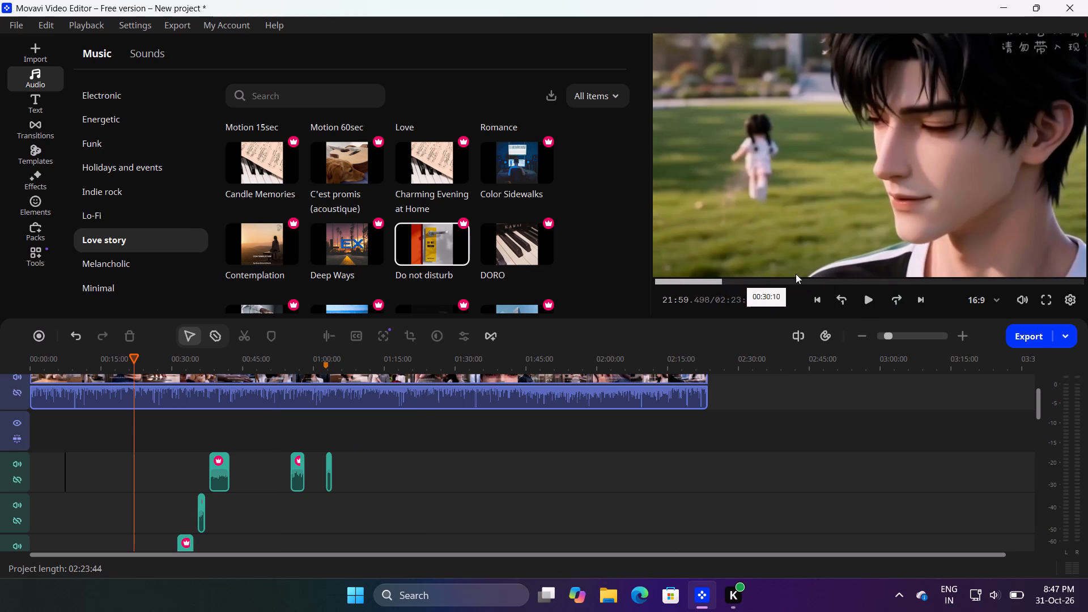
click(871, 299)
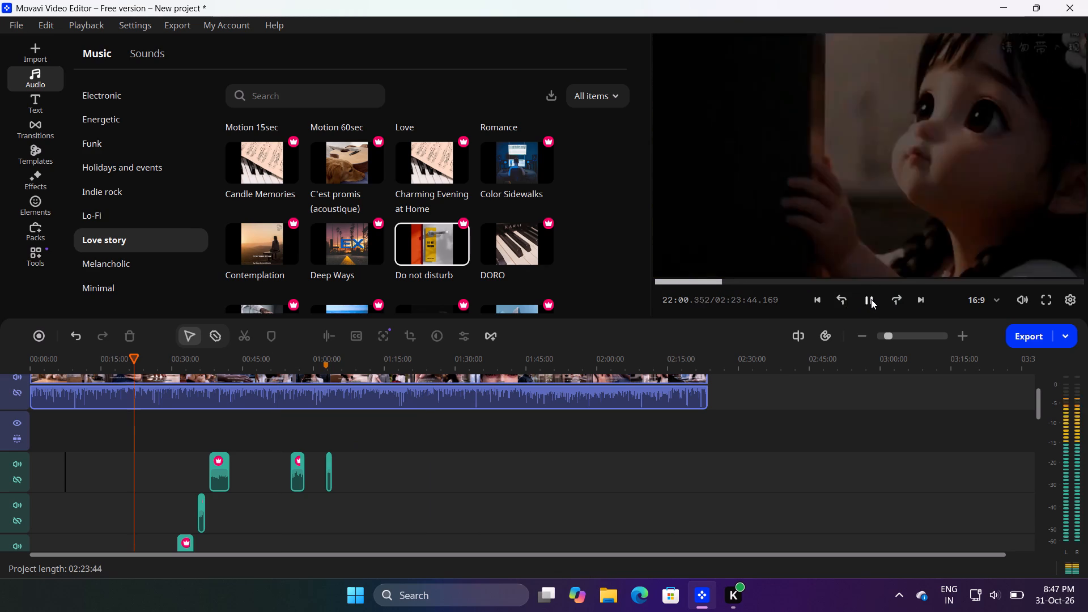
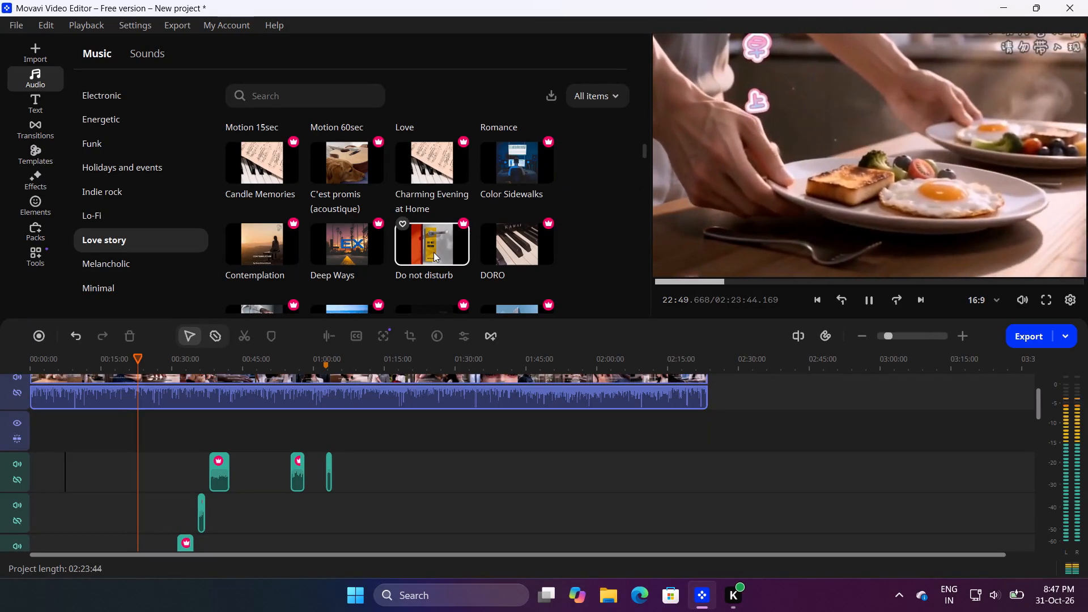
Install the track Feel So Alone from the Love story music collection.
scroll(433, 252, down, 2)
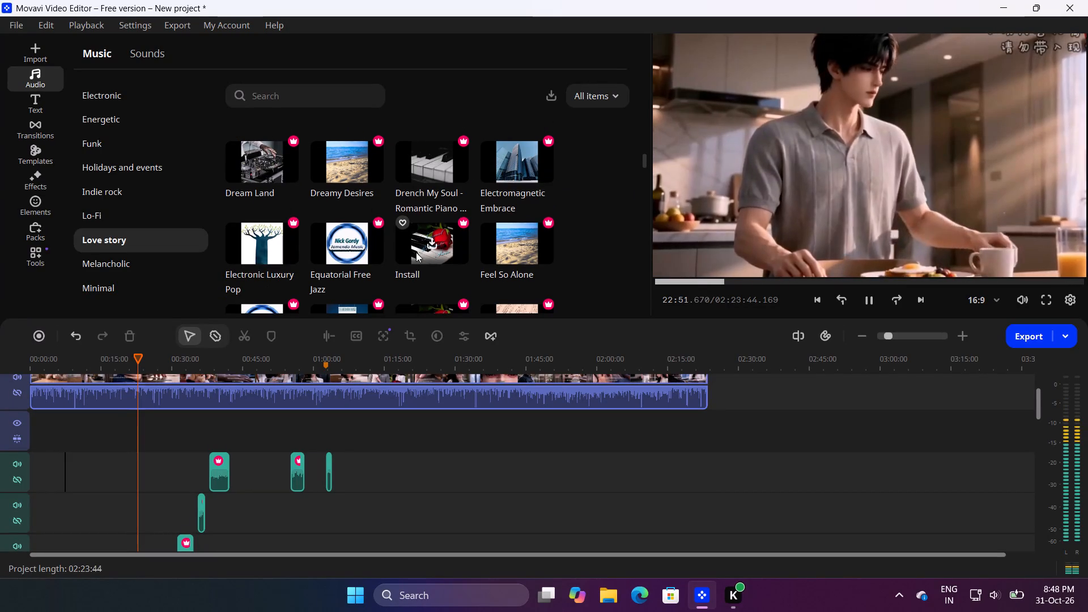
click(515, 249)
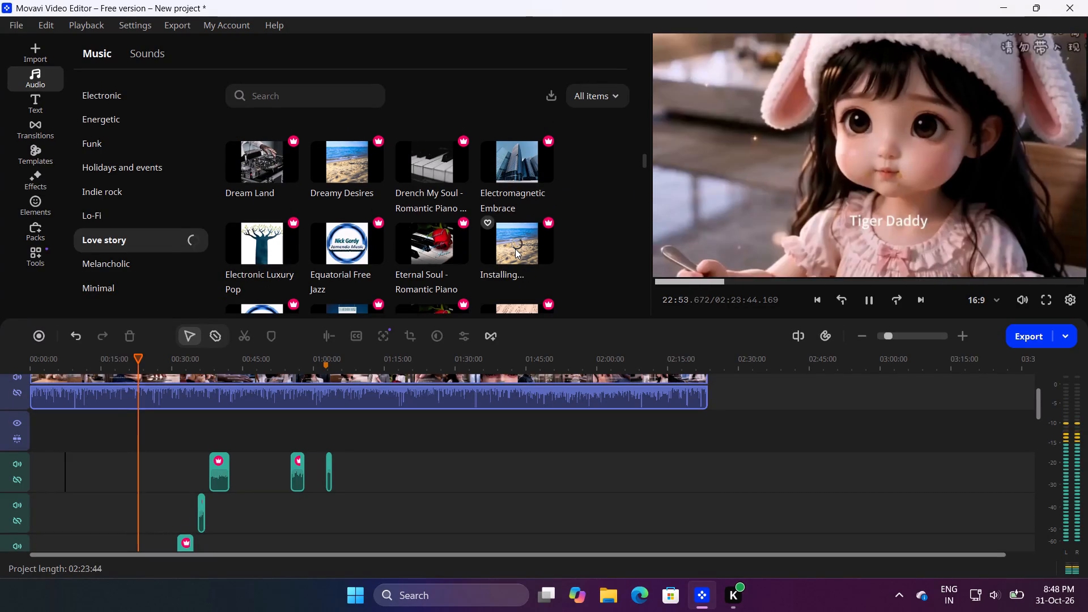
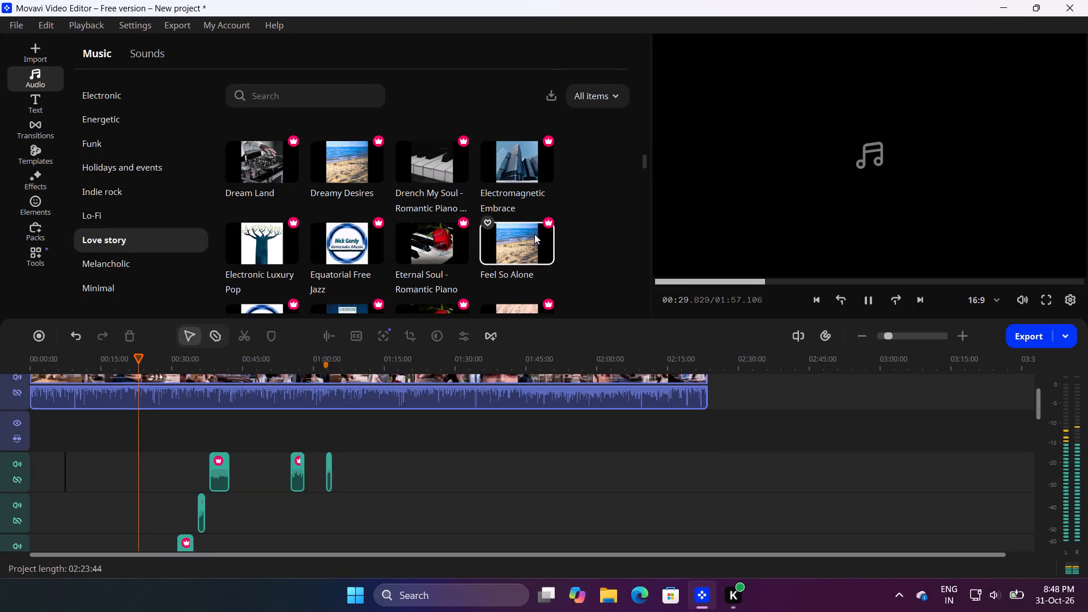
Place the Feel So Alone track on an audio track beneath the video at about 01:06:09.
drag(534, 234, 343, 522)
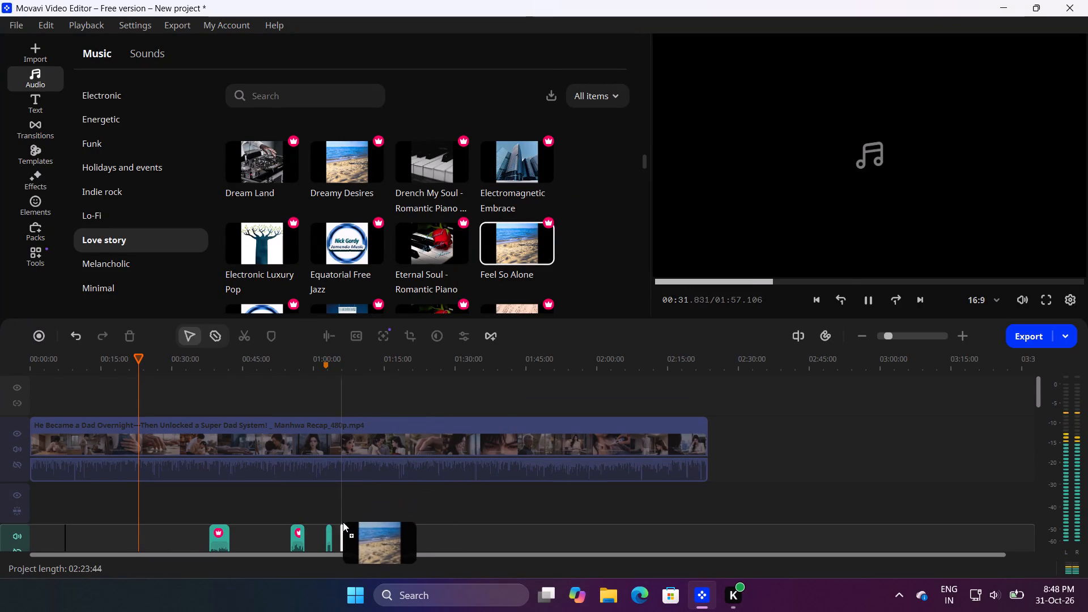
drag(343, 522, 342, 522)
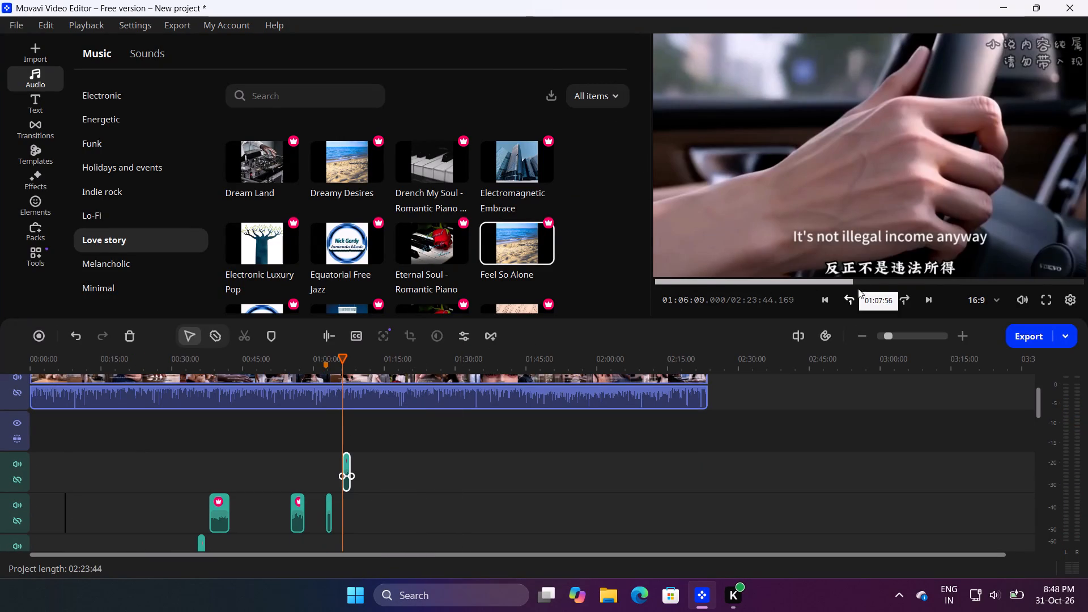
Move the playhead back to about 07:45 in the project to view the earlier part of the video.
double_click(697, 279)
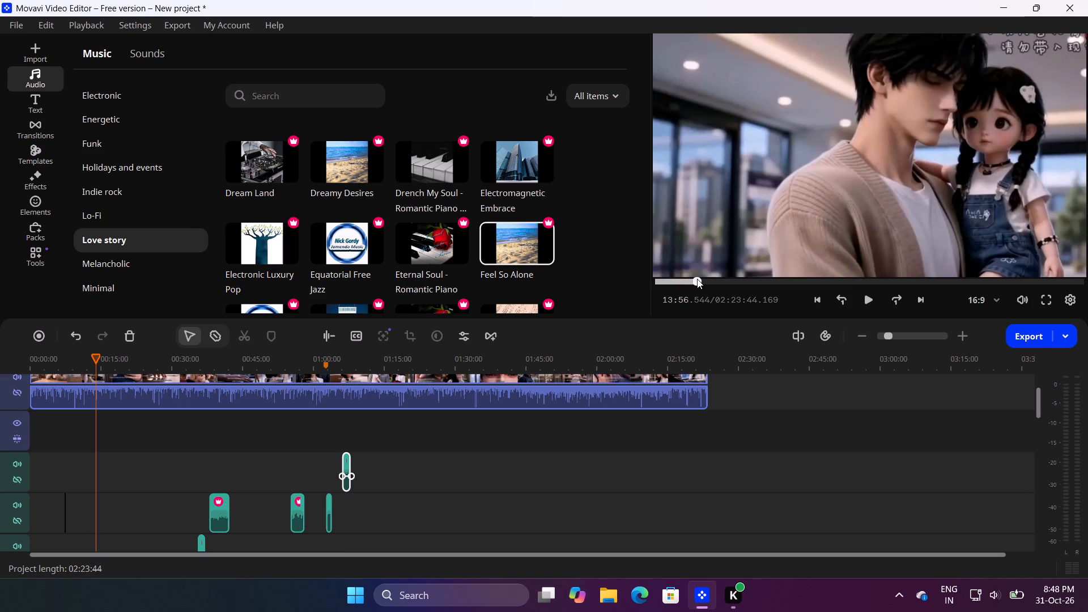
click(689, 280)
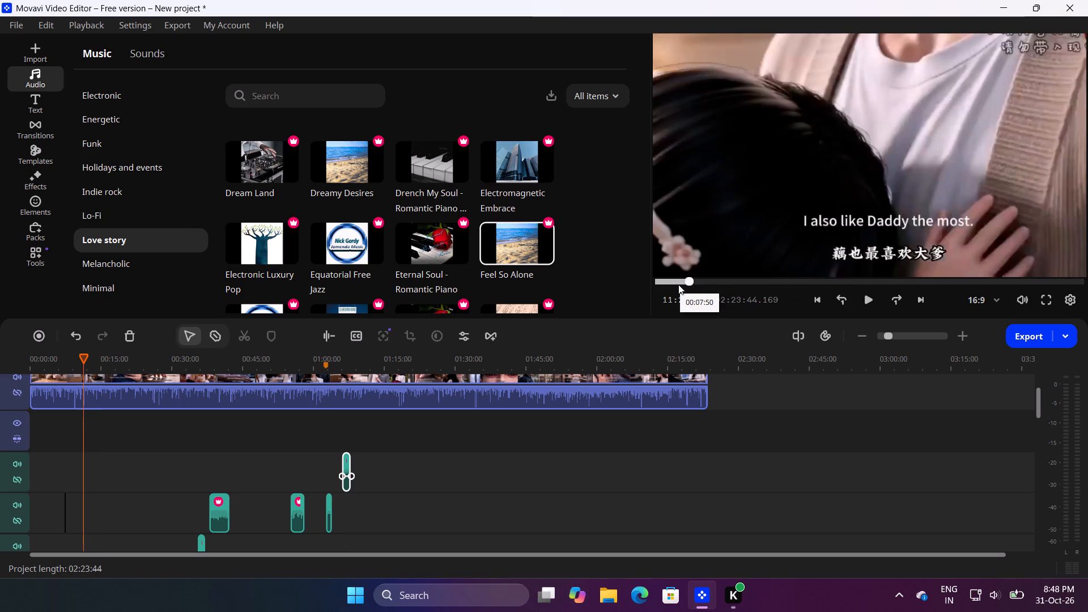
click(678, 284)
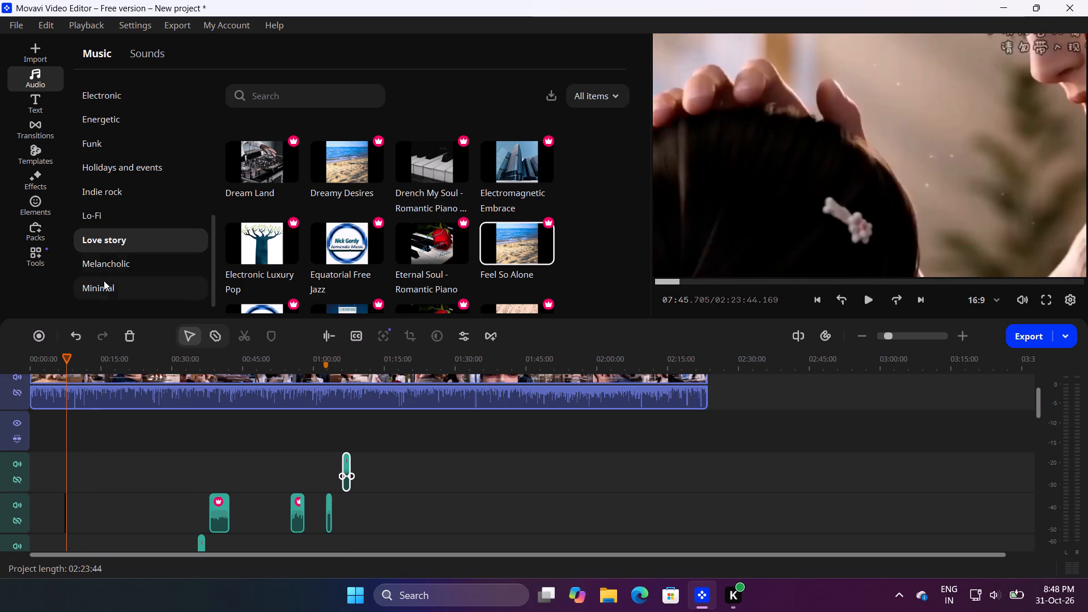
Preview the Background Ambiemt Glitch track from the Minimal music collection.
click(105, 288)
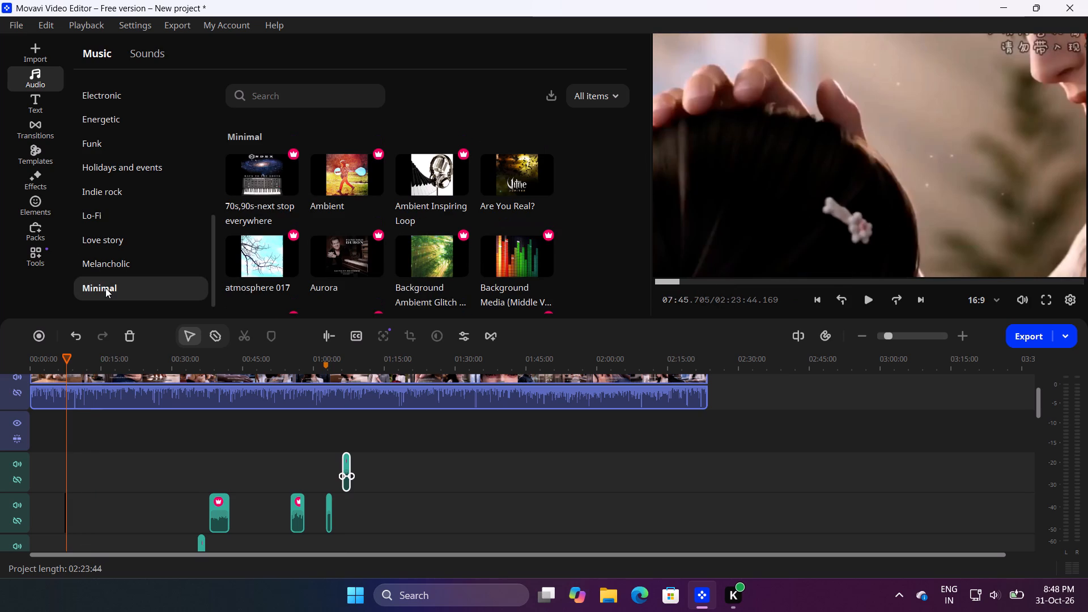
click(422, 254)
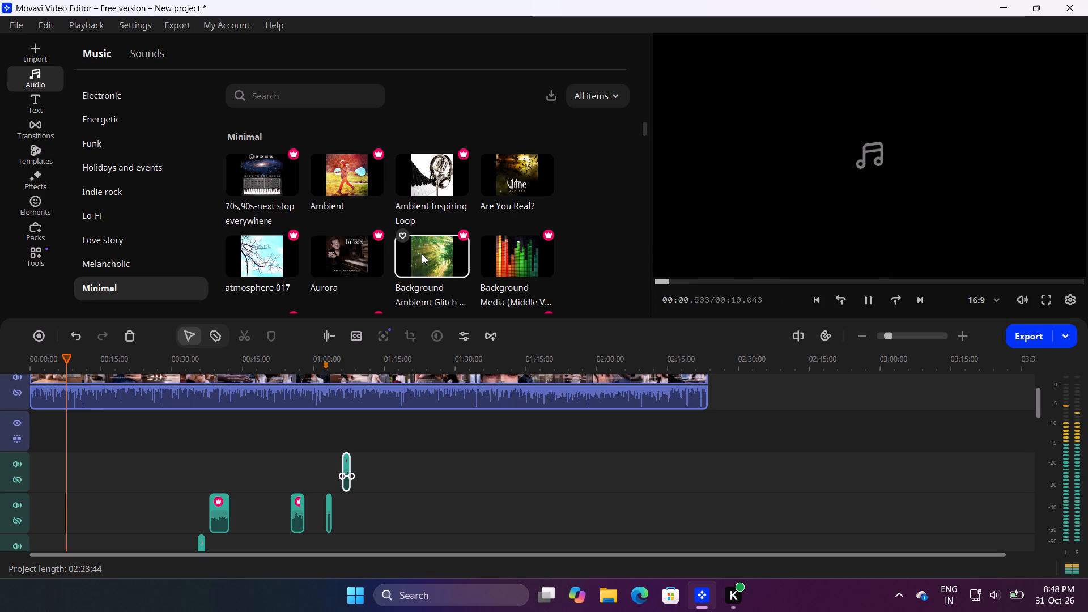
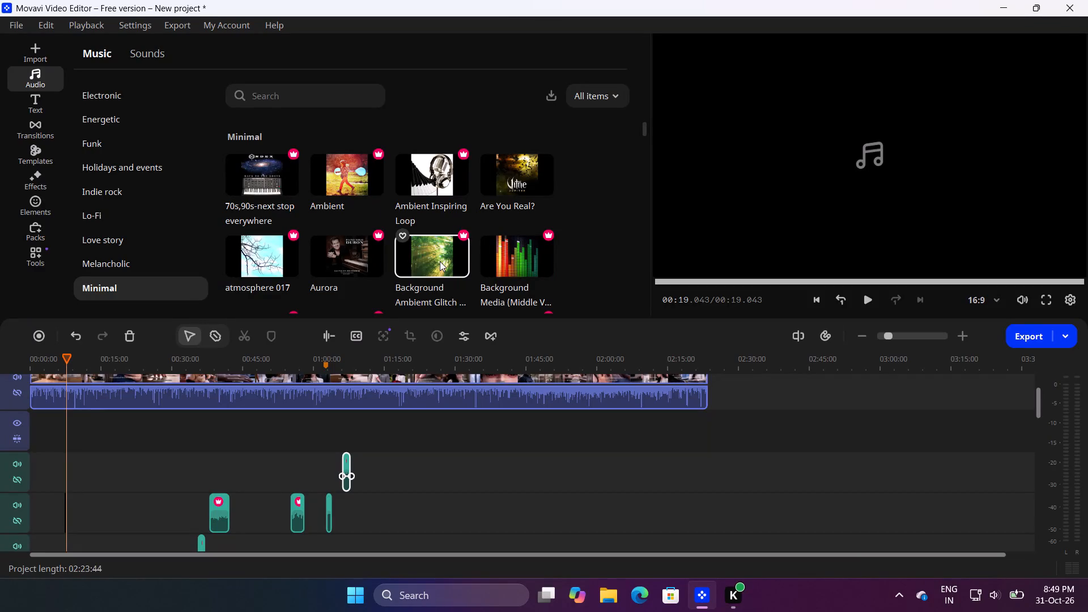
Place the Background Ambiemt Glitch track on an audio track beneath the video at about 01:12:36.
drag(440, 261, 387, 477)
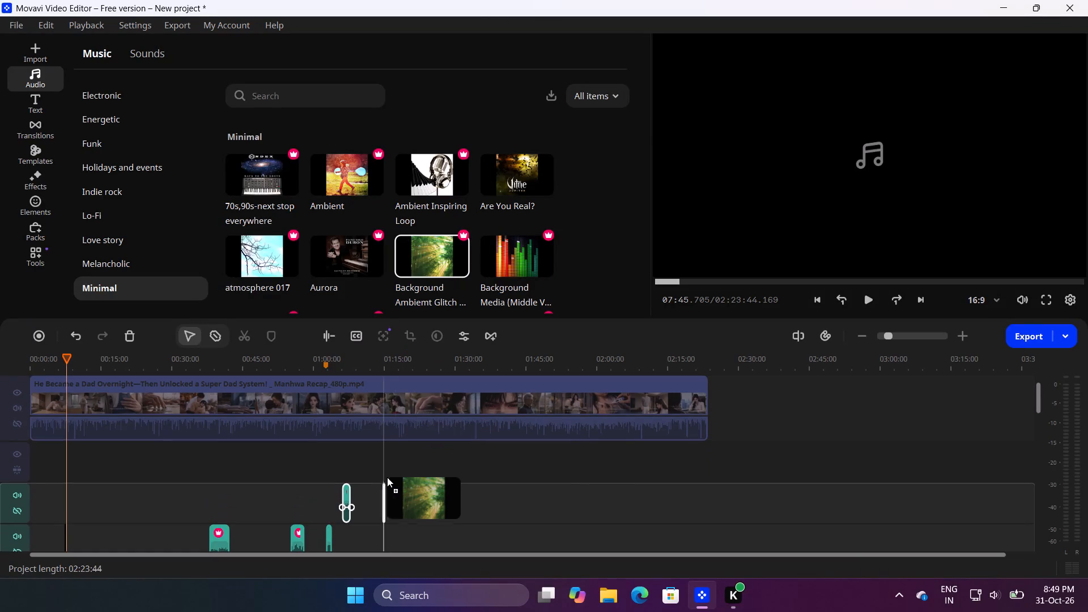
drag(387, 477, 373, 482)
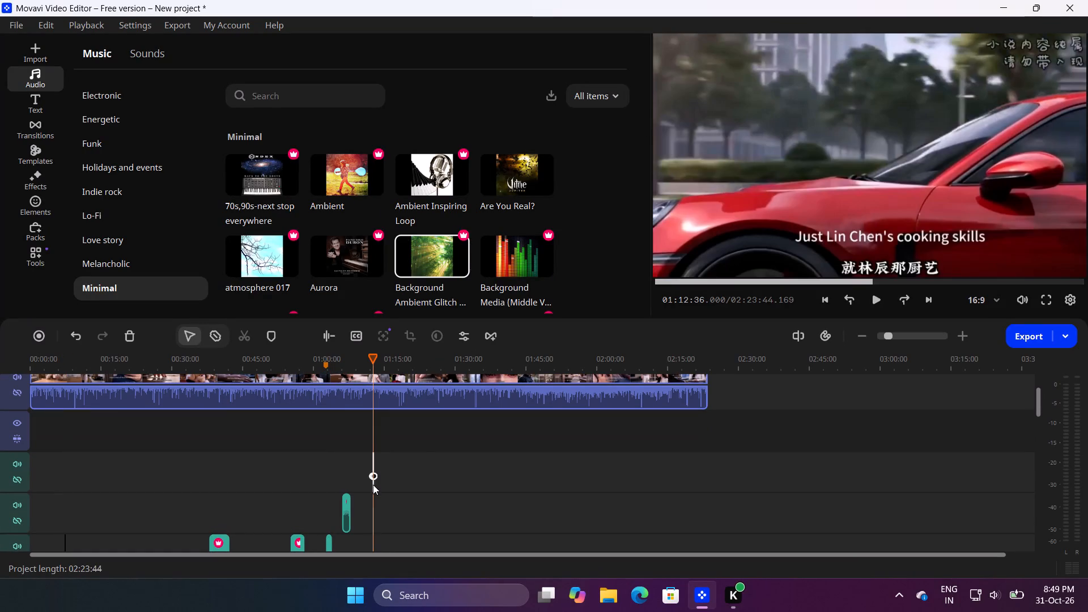
Place a second copy of the Background Ambiemt Glitch track on the same audio track at about 02:20.
drag(429, 249, 421, 430)
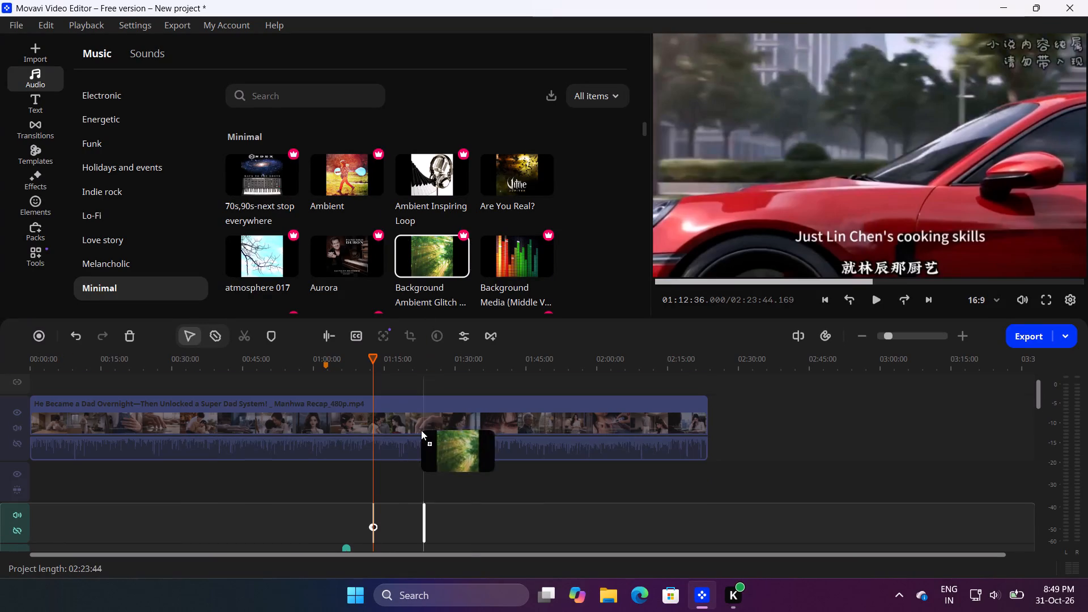
drag(421, 430, 50, 512)
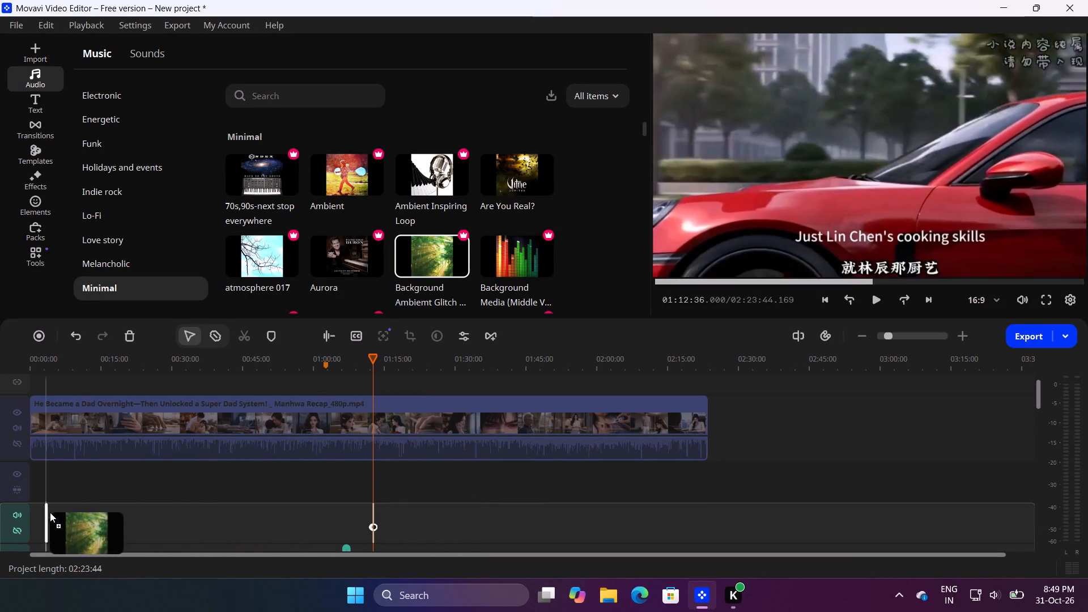
drag(50, 512, 43, 512)
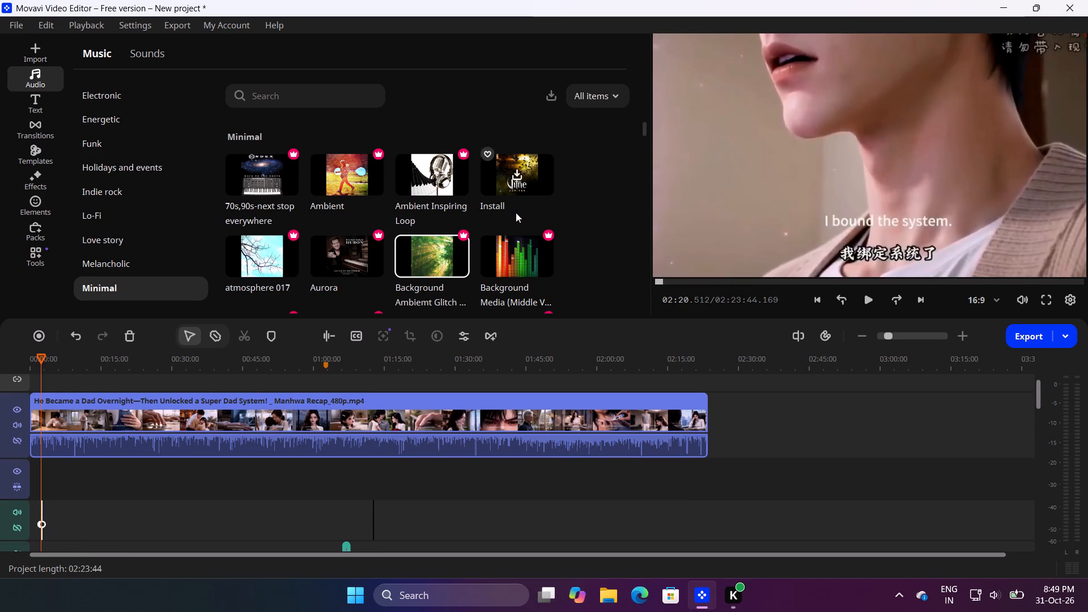
Preview the Background Media (Middle V...) track and place it on the audio track at about 01:17:37.
click(524, 256)
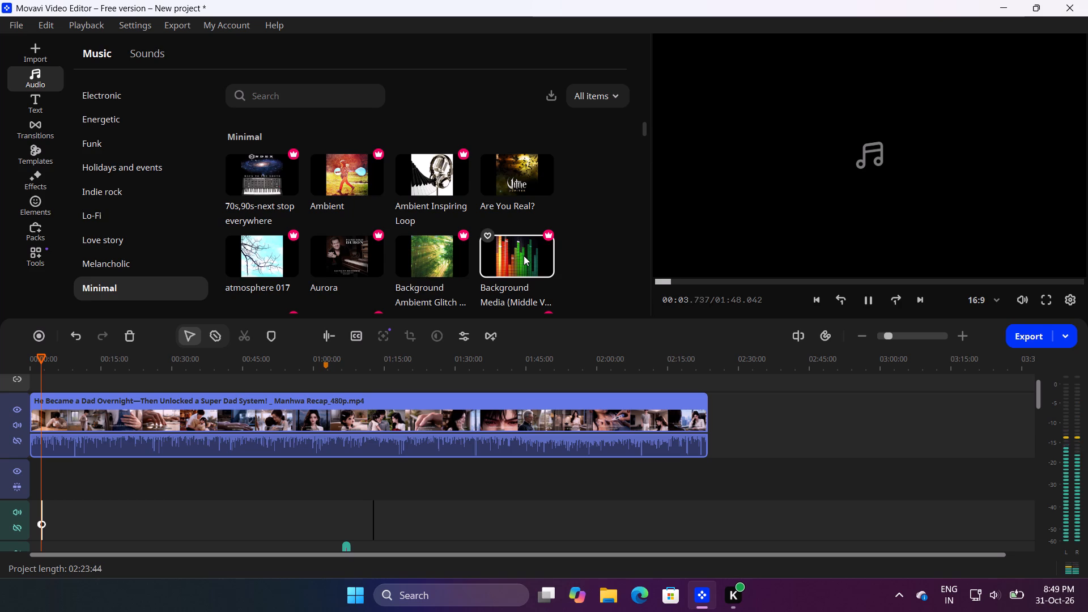
drag(524, 256, 431, 492)
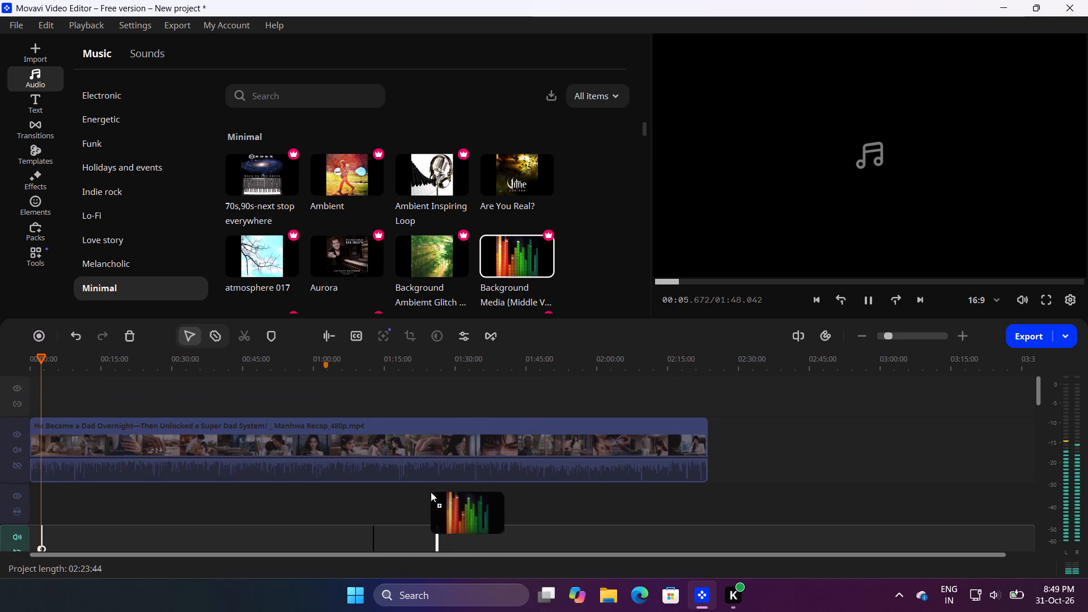
drag(431, 492, 401, 500)
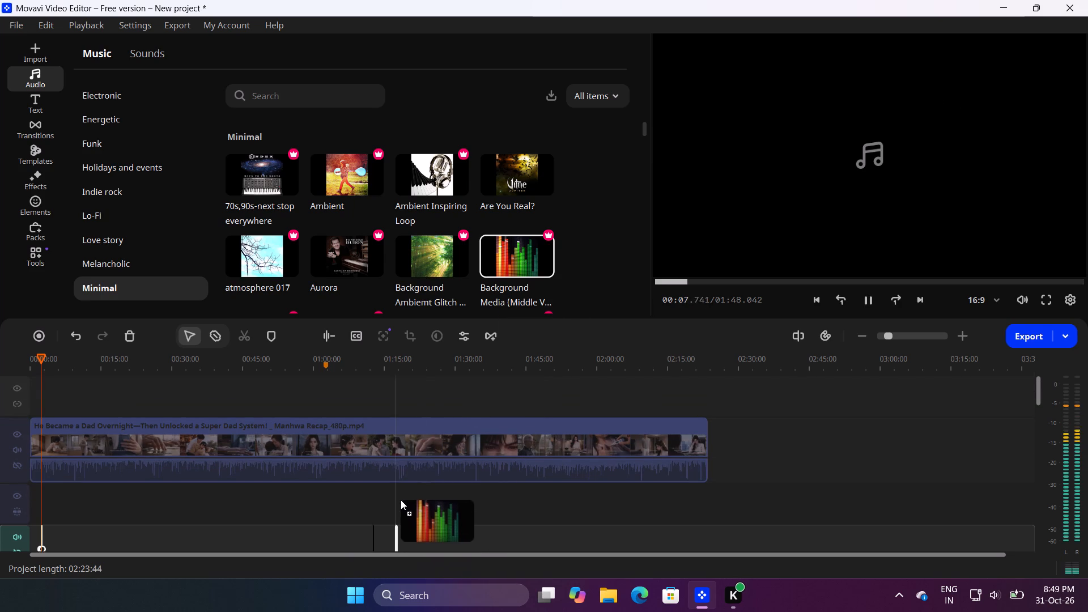
drag(401, 500, 398, 490)
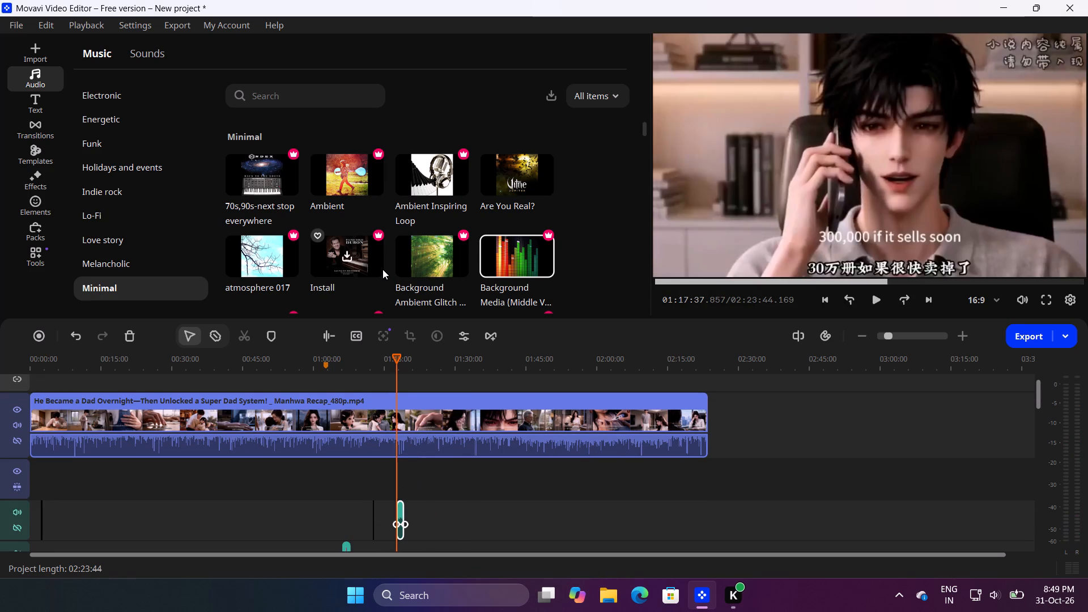
Preview the Corporate Minimal Tech track from the Minimal collection and place it on the audio track at about 07:30.
scroll(382, 269, down, 1)
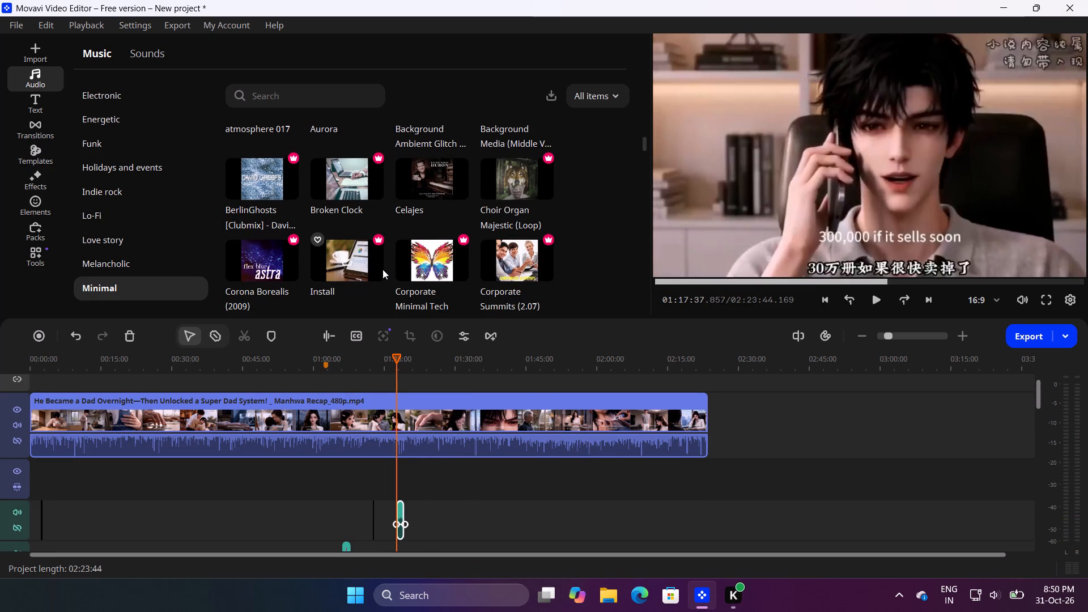
click(435, 263)
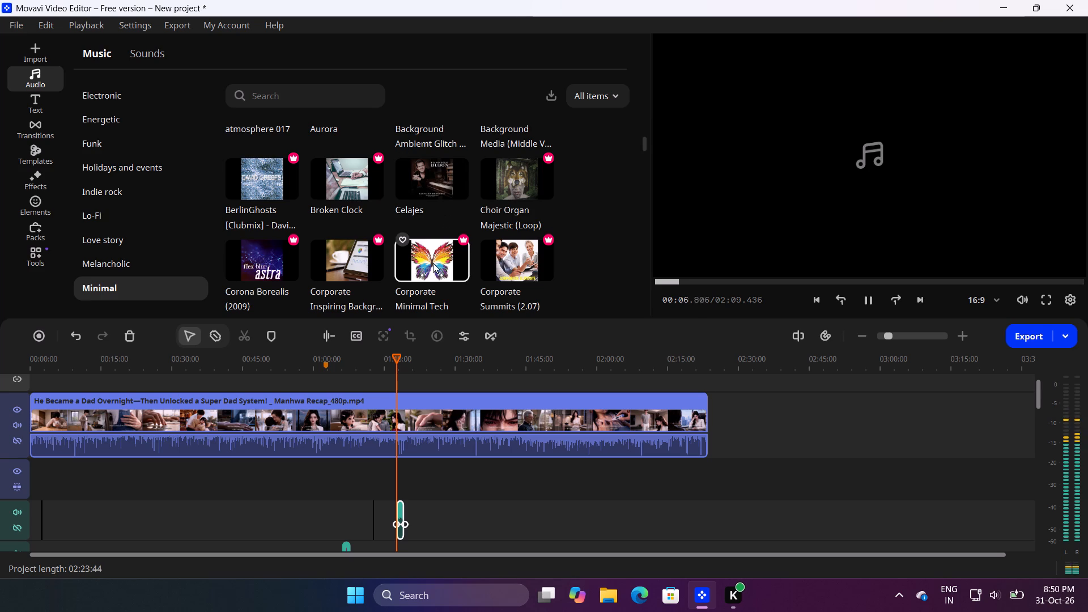
drag(433, 263, 58, 482)
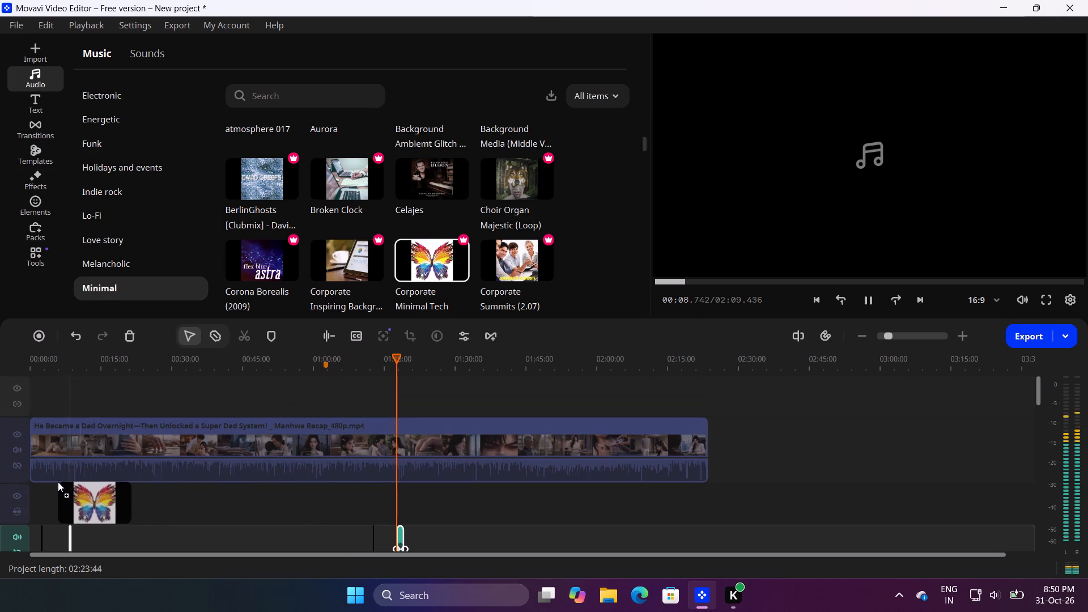
drag(58, 482, 58, 406)
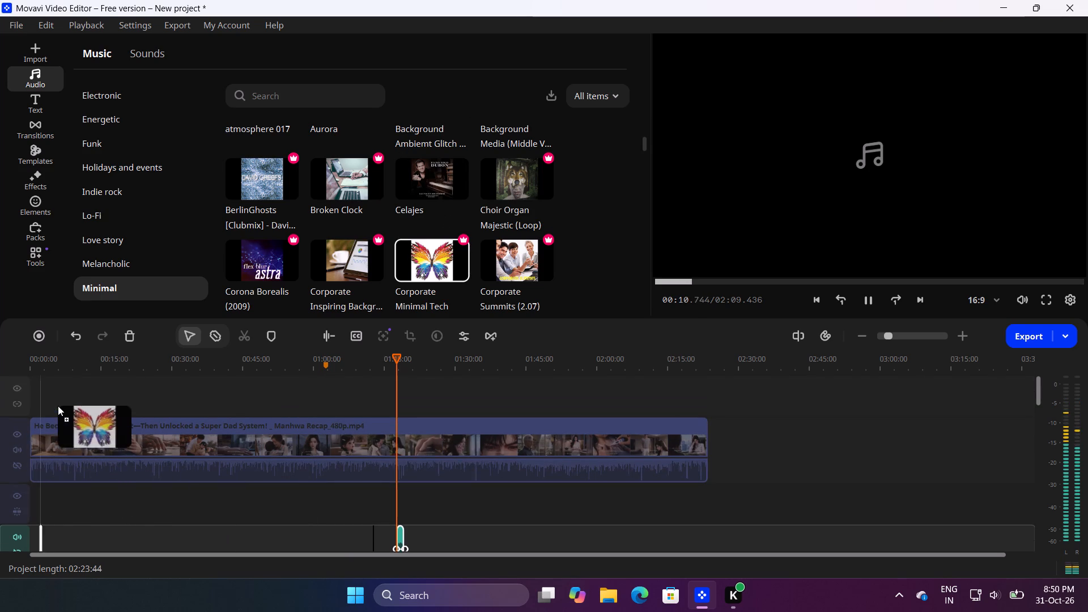
drag(58, 406, 65, 375)
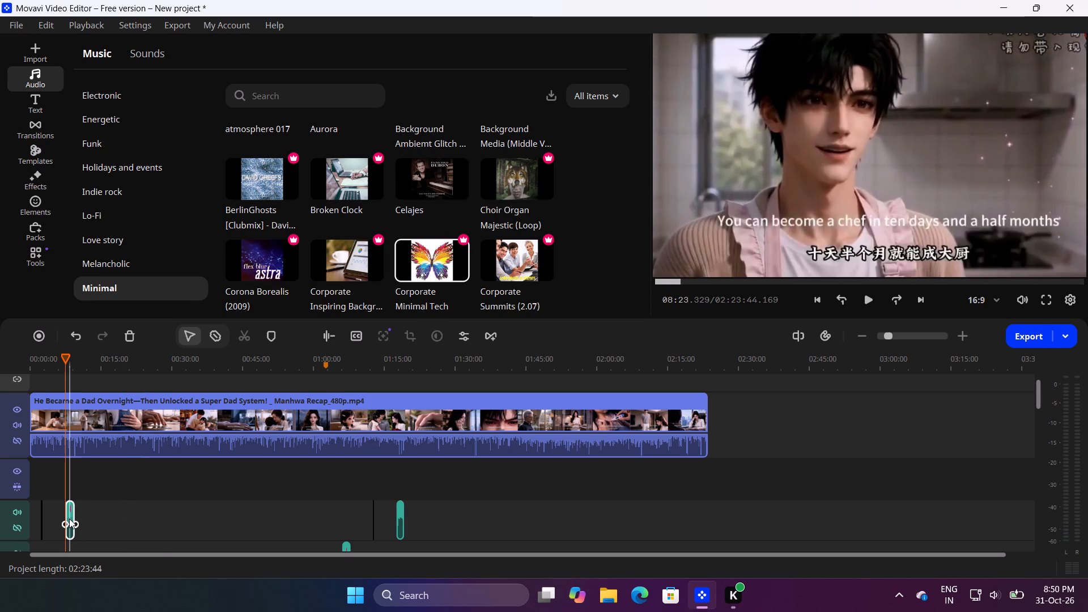
Examine the Corporate Minimal Tech clip up close and the video moments in the empty stretch before it, around 07:02 to 07:06.
drag(78, 520, 100, 520)
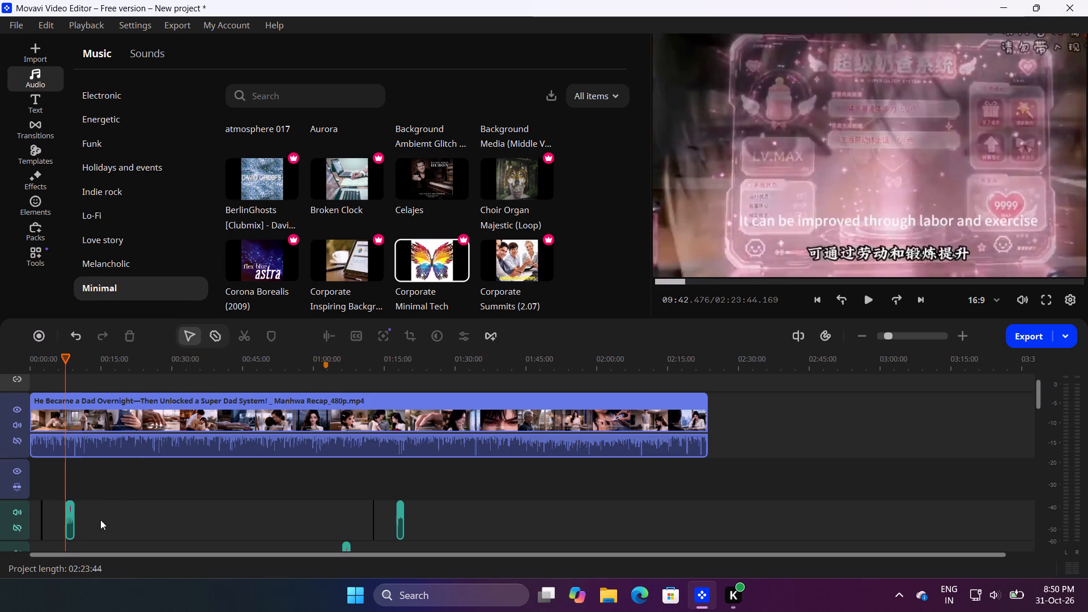
drag(100, 520, 111, 520)
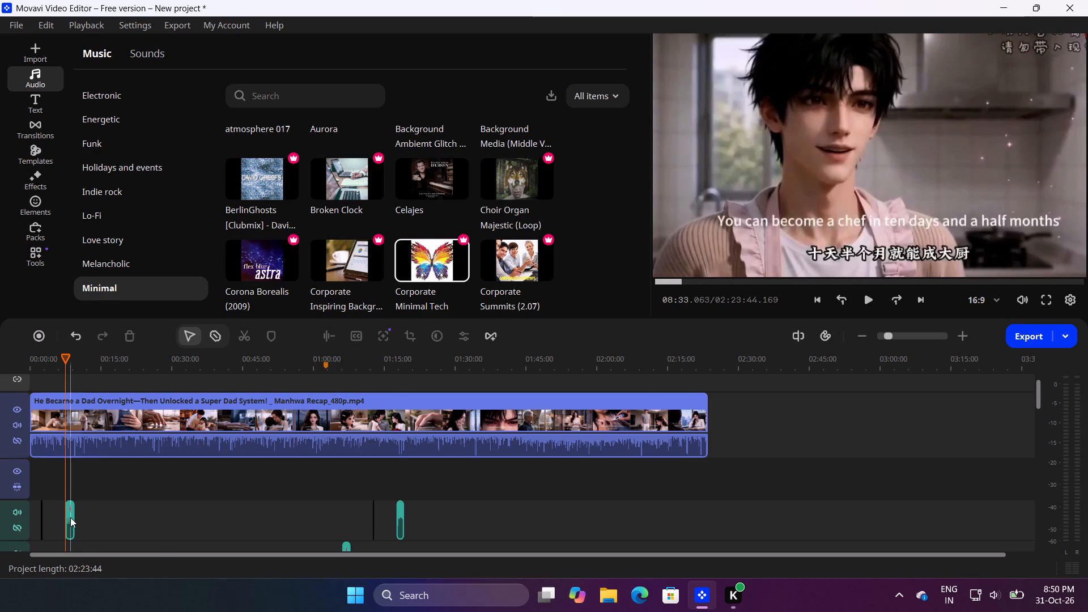
ctrl+scroll(70, 517, up, 5)
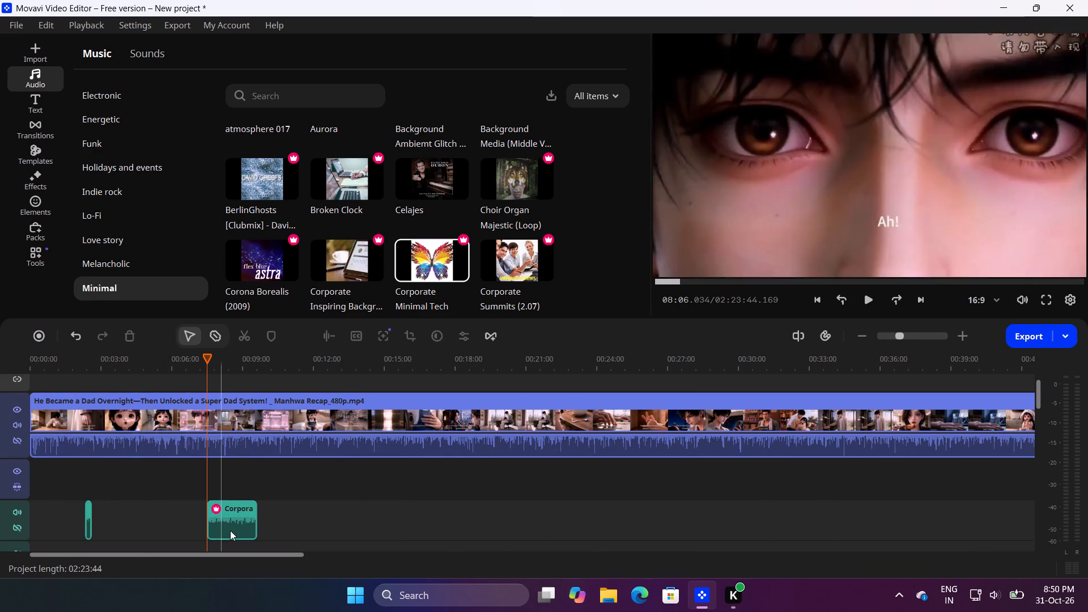
ctrl+scroll(231, 530, up, 3)
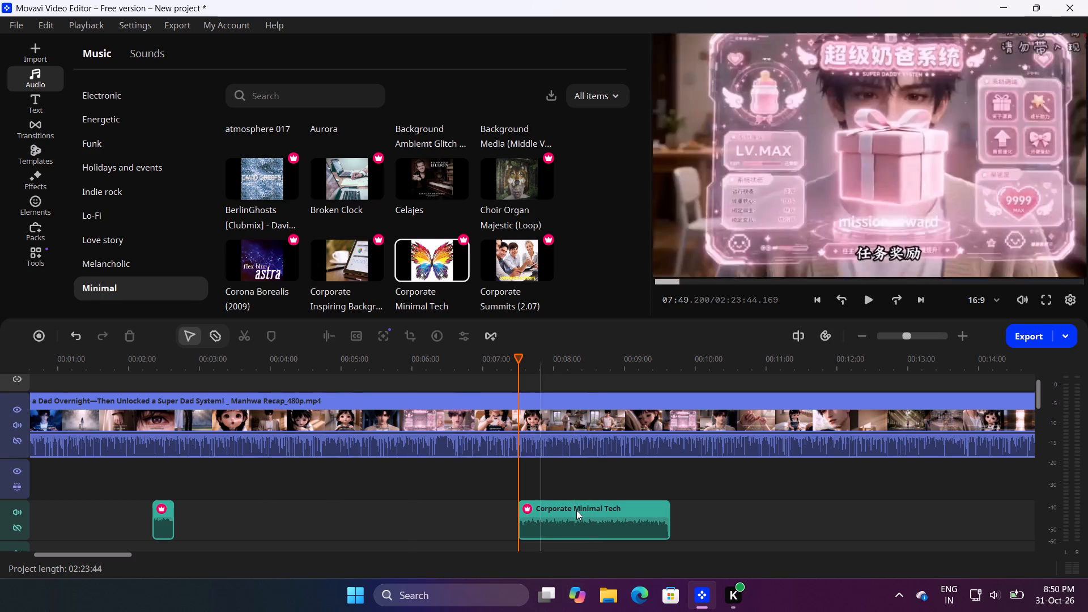
scroll(560, 521, up, 1)
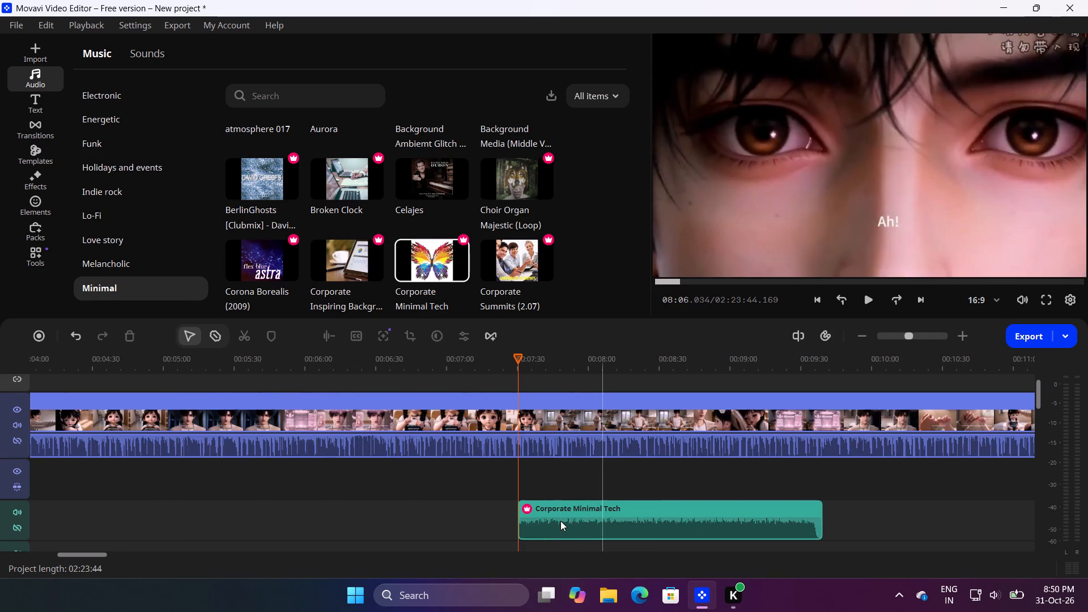
scroll(560, 521, up, 2)
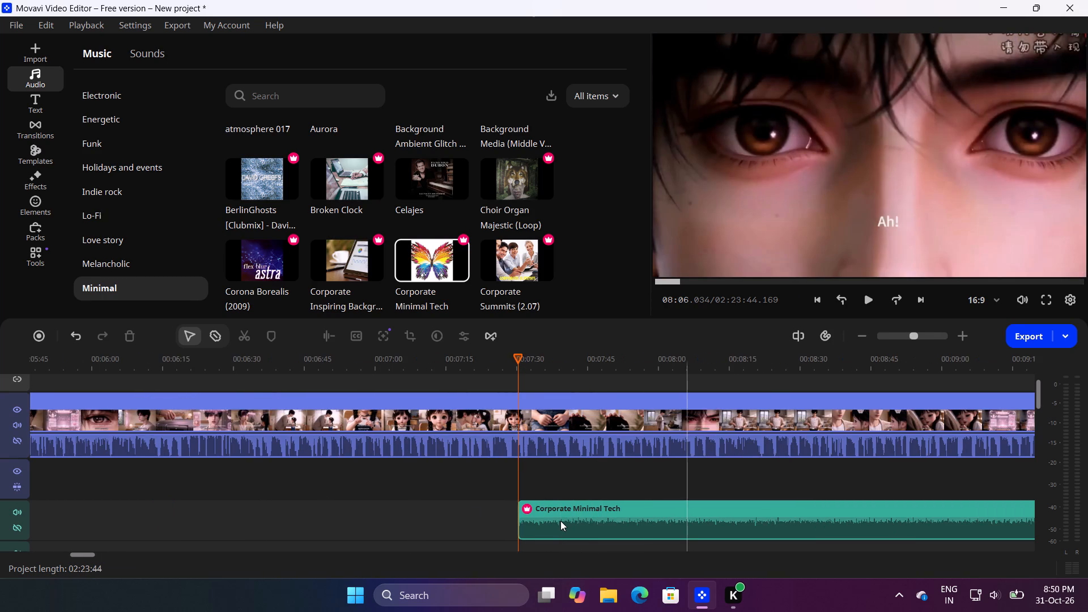
scroll(560, 521, up, 1)
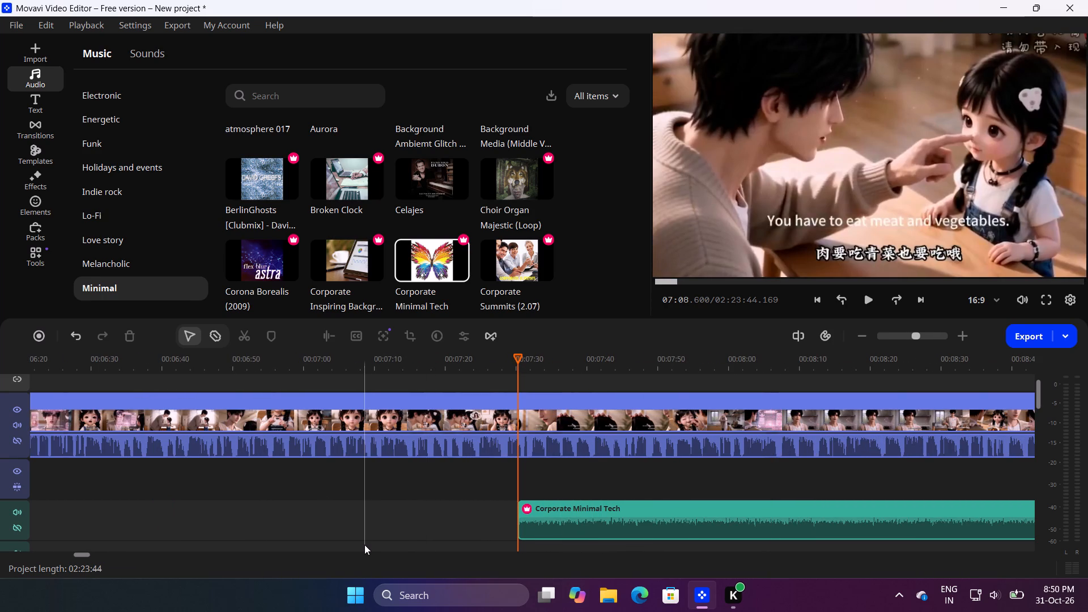
click(317, 533)
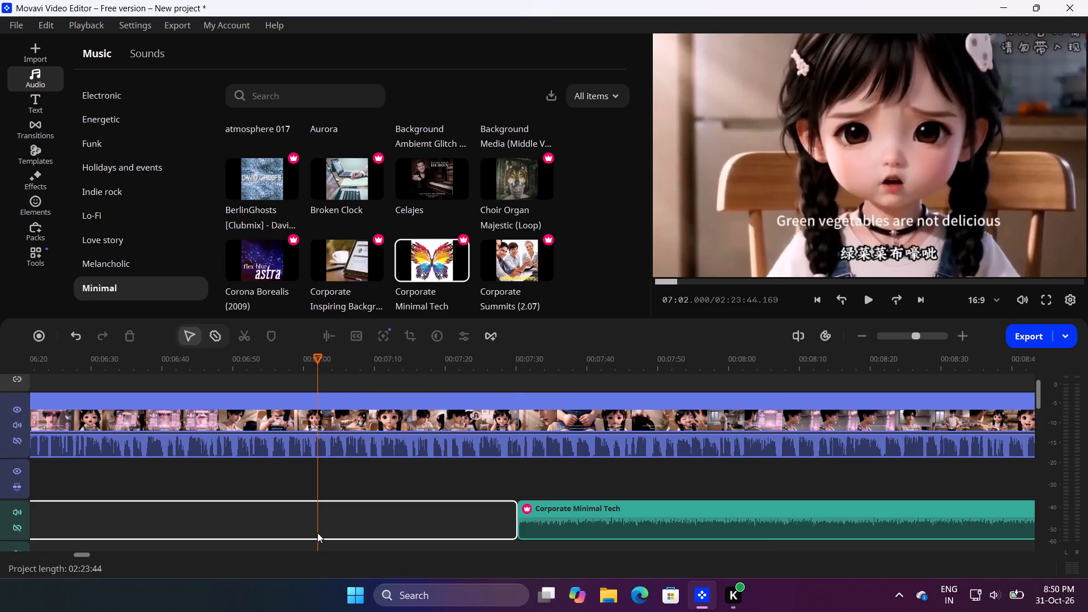
click(317, 533)
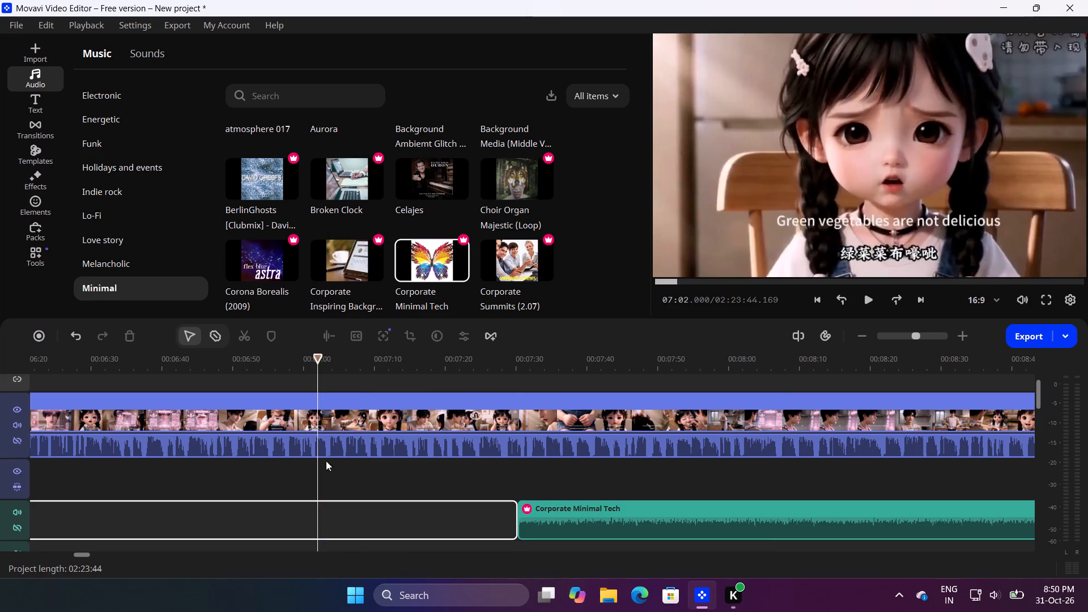
click(351, 524)
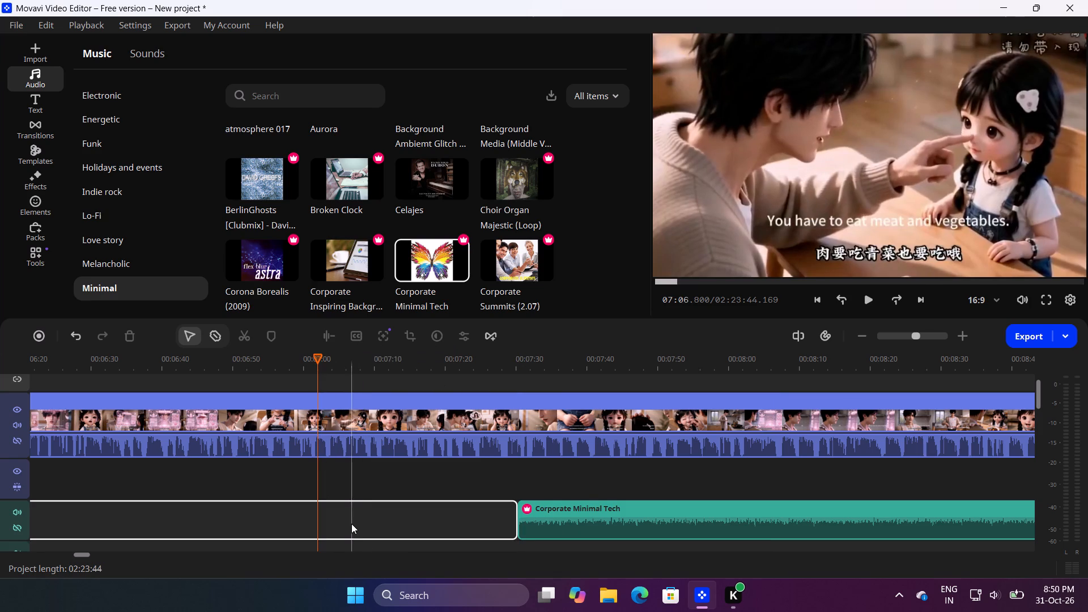
Preview the Corporate Inspiring Background track and place it on a separate audio track at about 06:45.
click(347, 265)
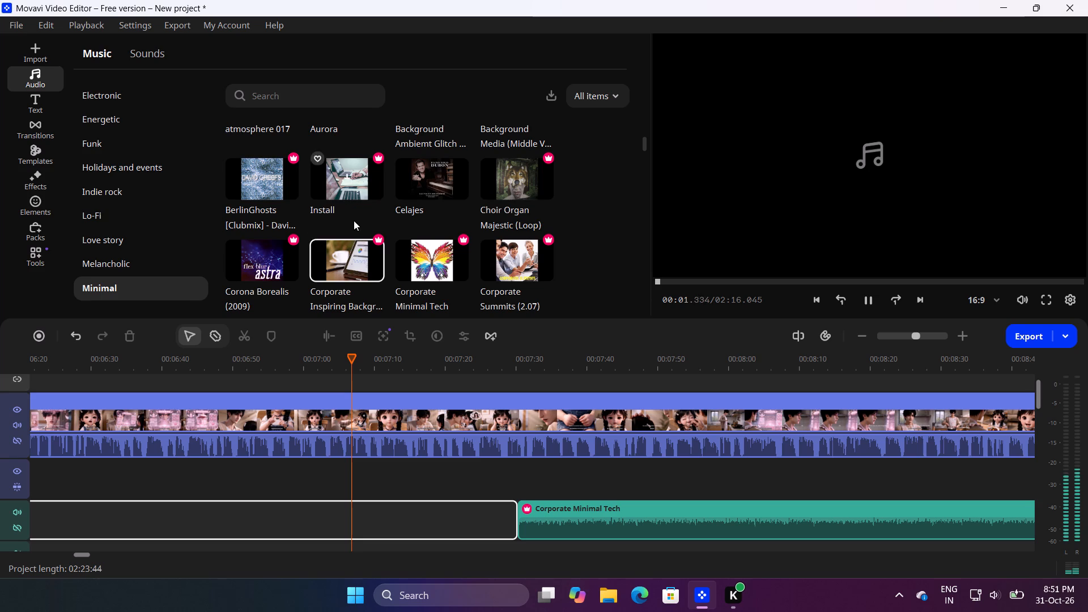
drag(349, 260, 309, 368)
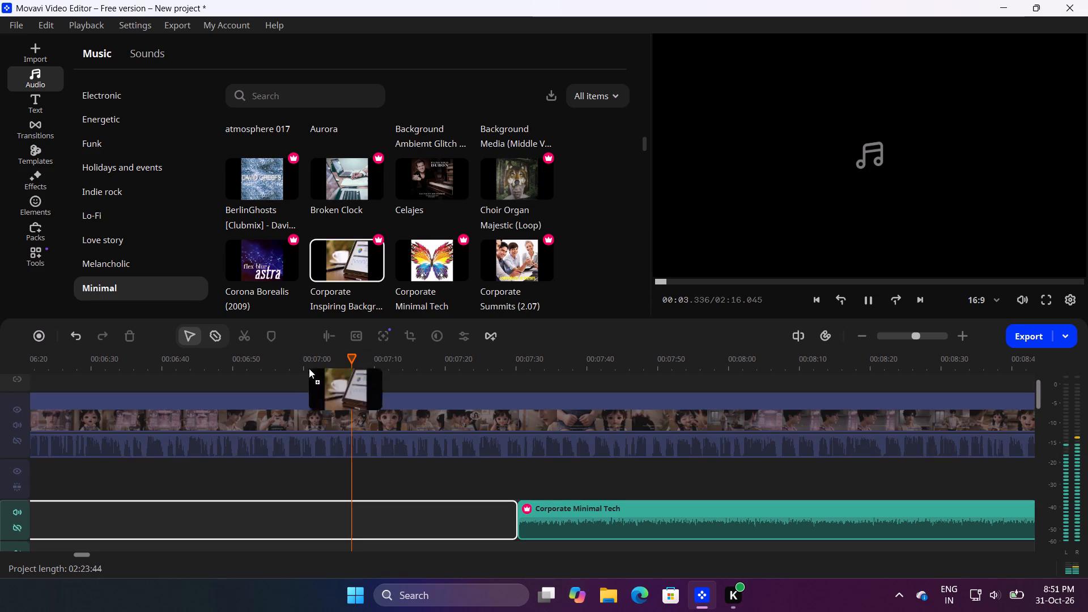
drag(309, 368, 195, 525)
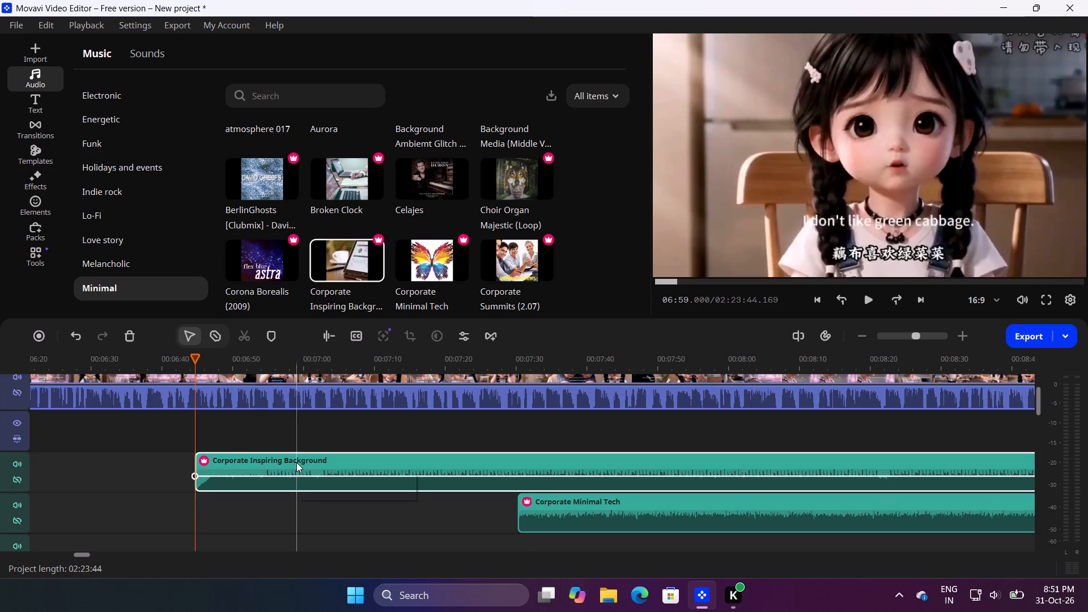
Move the Corporate Inspiring Background clip earlier along its audio track so it starts at about 01:34.
drag(296, 465, 114, 441)
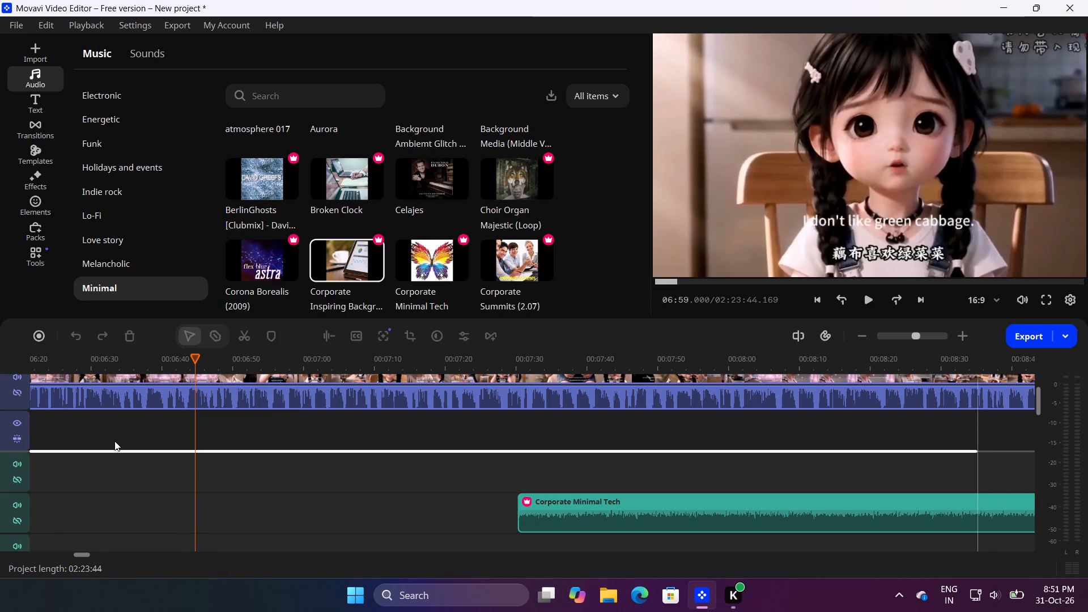
drag(114, 441, 119, 467)
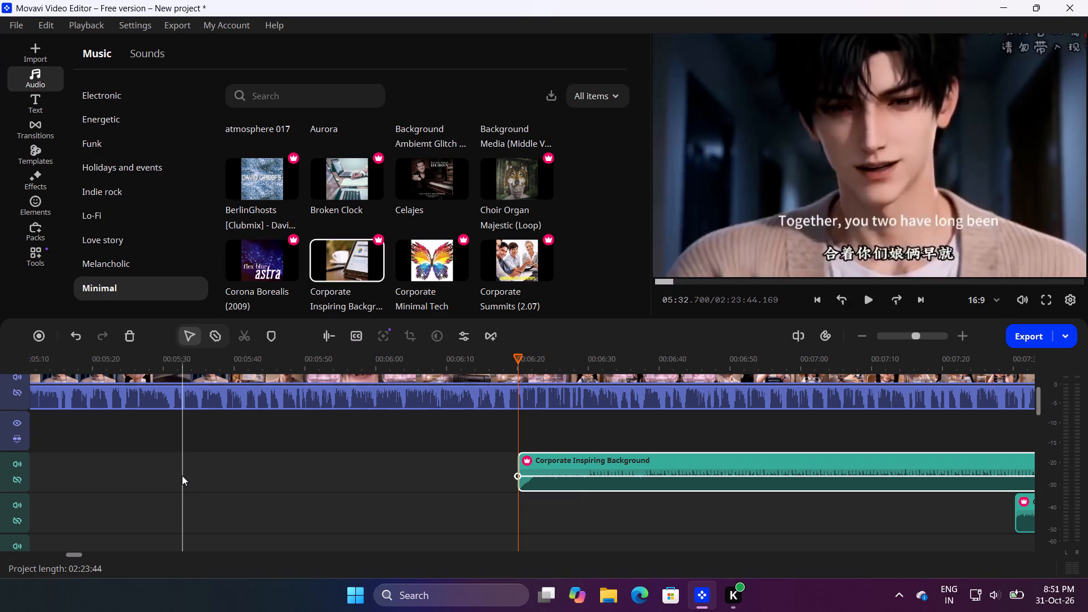
scroll(182, 475, right, 1)
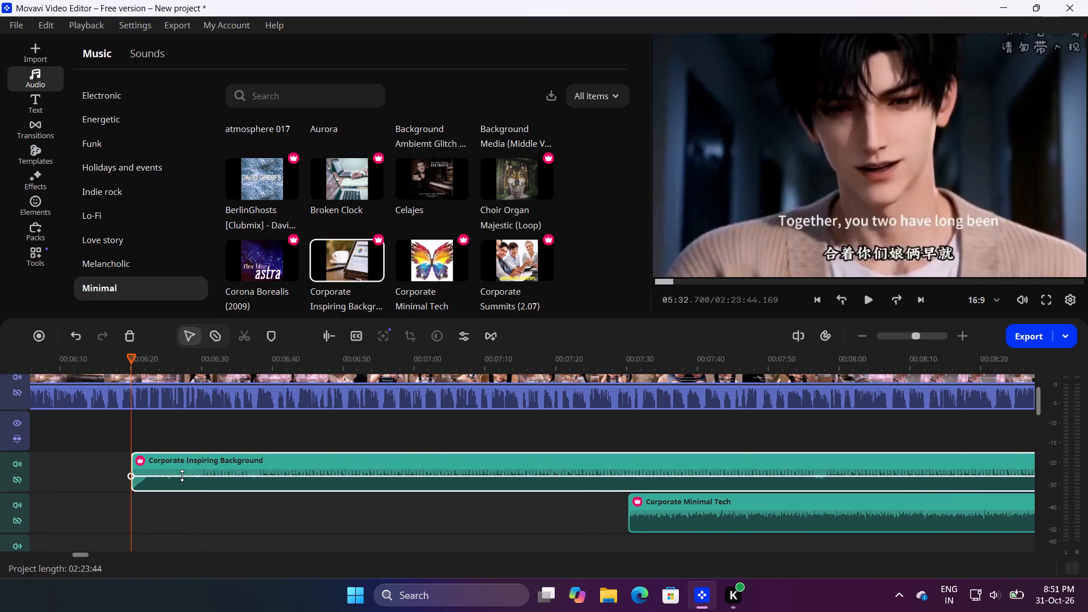
scroll(182, 475, right, 1)
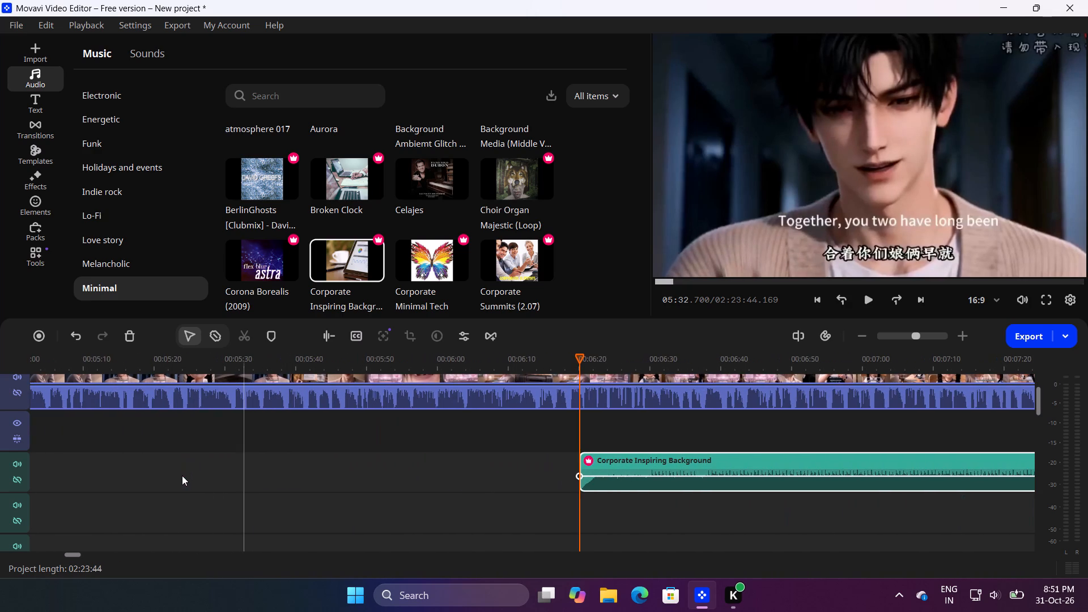
drag(598, 462, 32, 454)
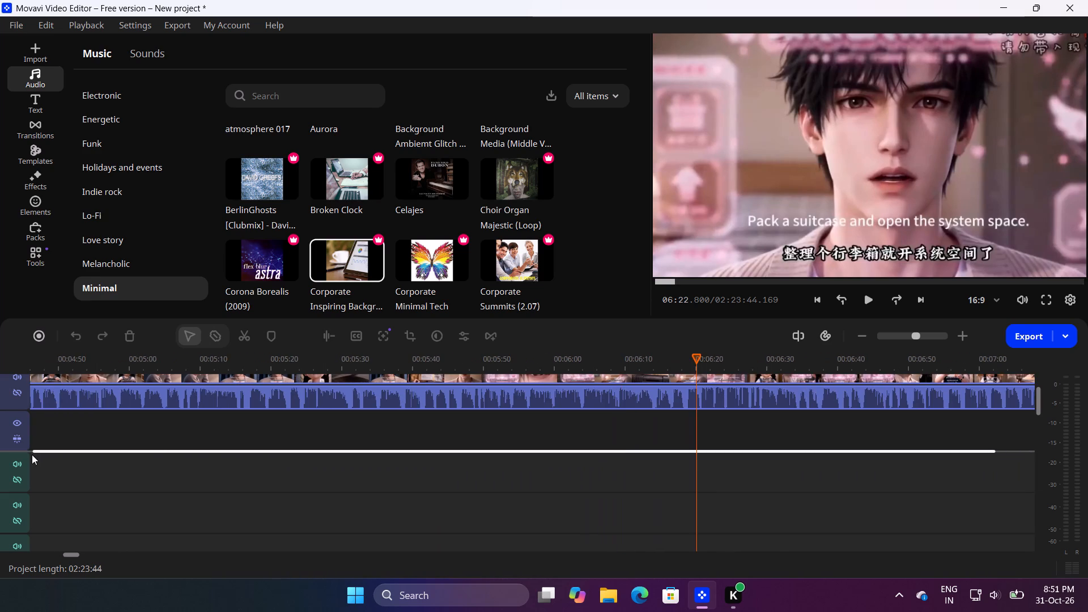
drag(32, 454, 39, 483)
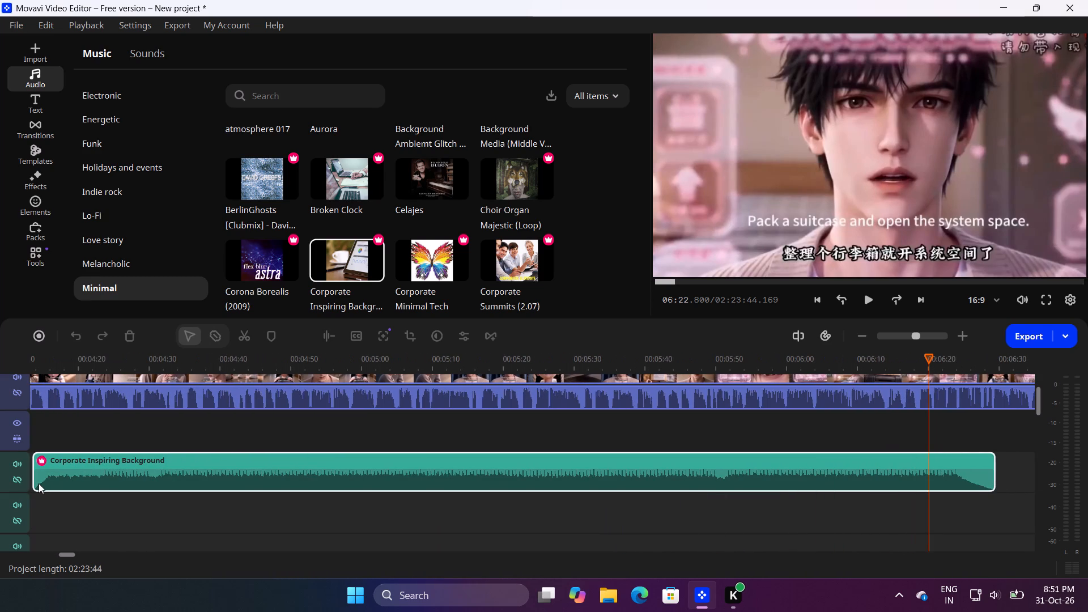
drag(39, 483, 29, 483)
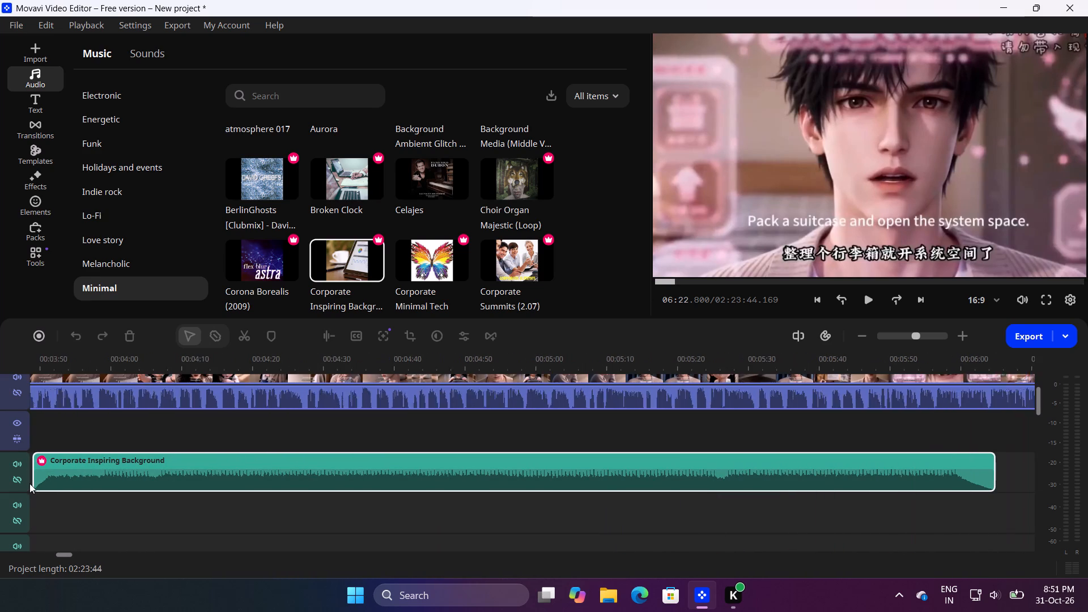
drag(29, 483, 8, 481)
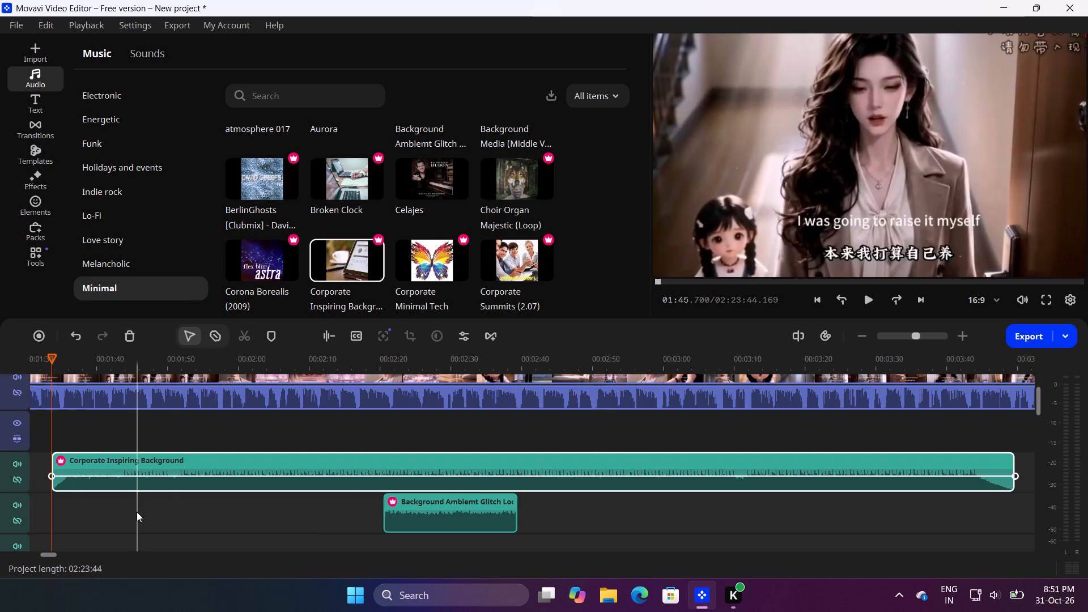
Move the Background Ambiemt Glitch Loop 2 clip onto the Corporate Inspiring Background track, directly after that clip at about 03:50.
click(196, 462)
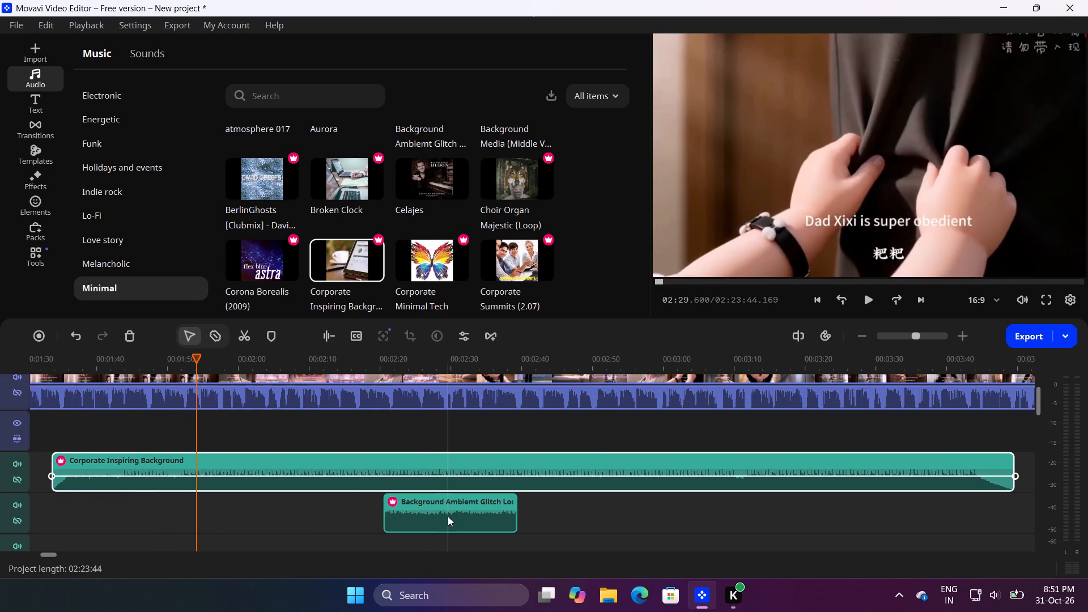
click(448, 516)
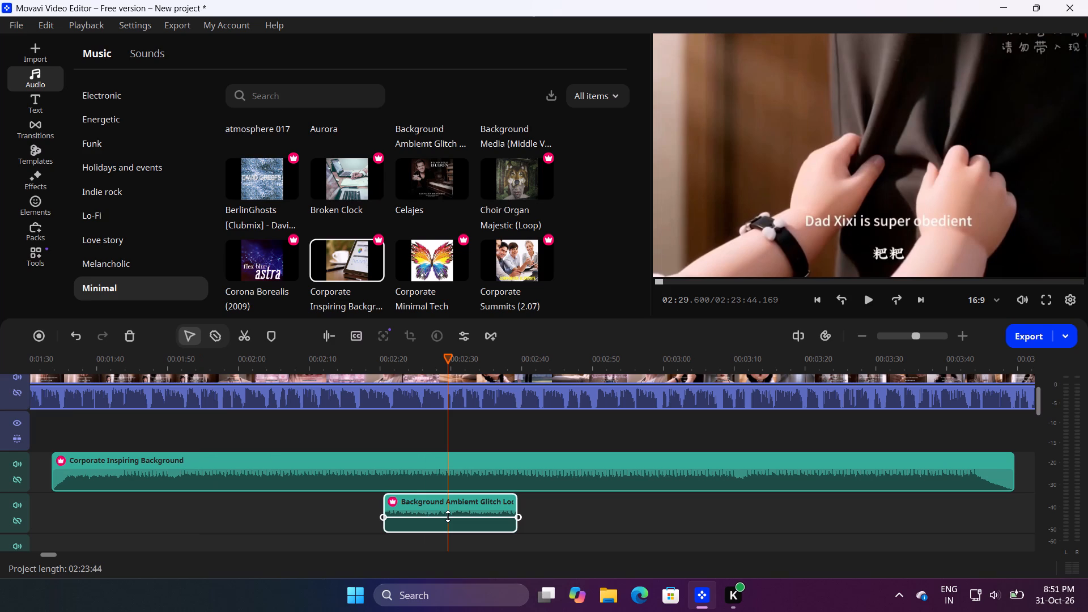
click(448, 516)
ctrl+scroll(448, 516, up, 6)
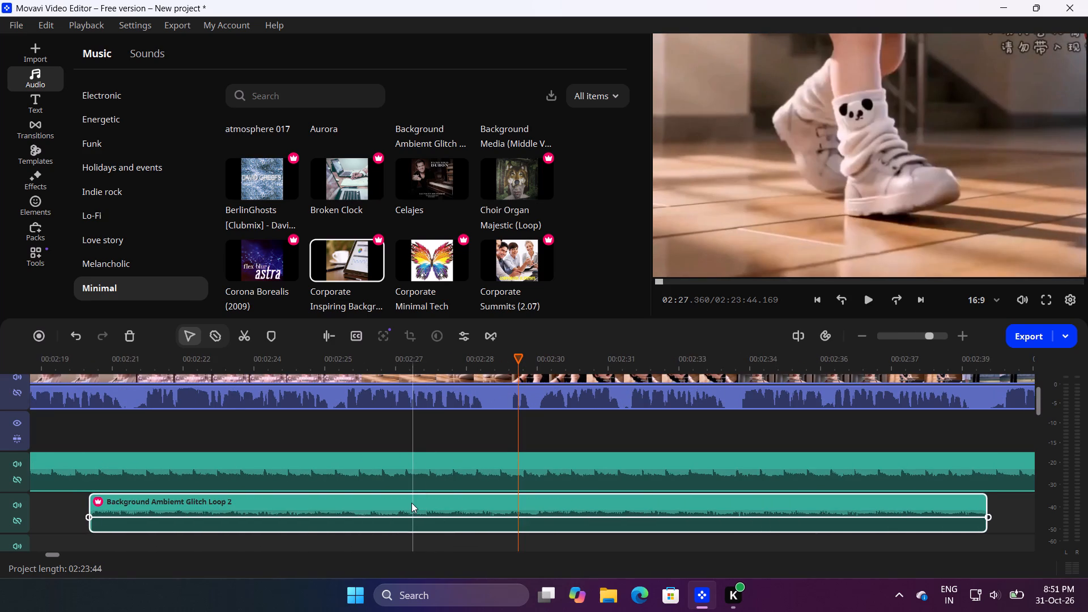
drag(411, 503, 920, 393)
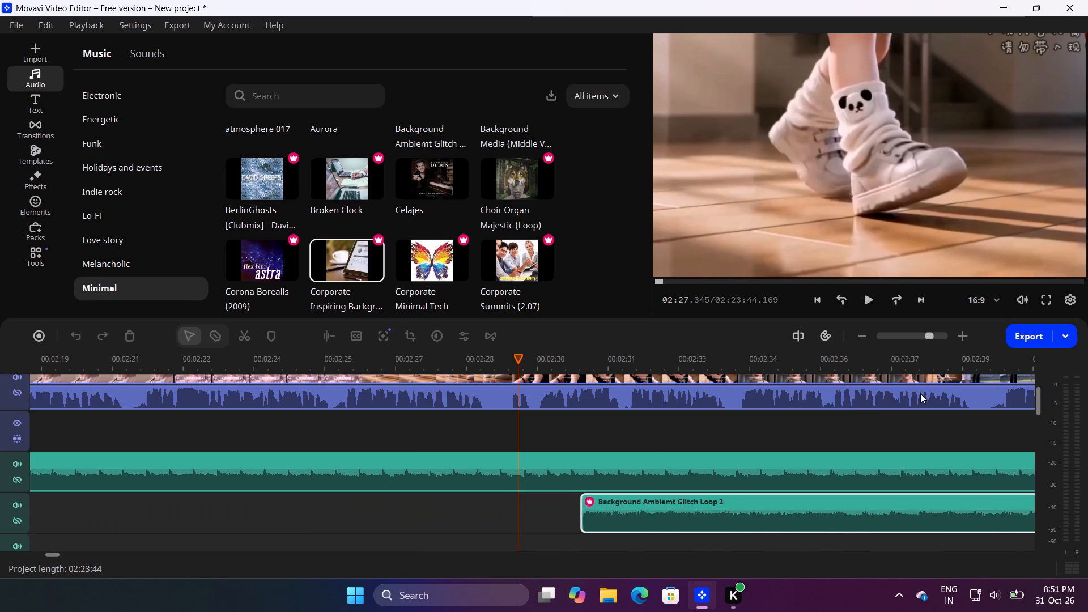
drag(920, 393, 1087, 305)
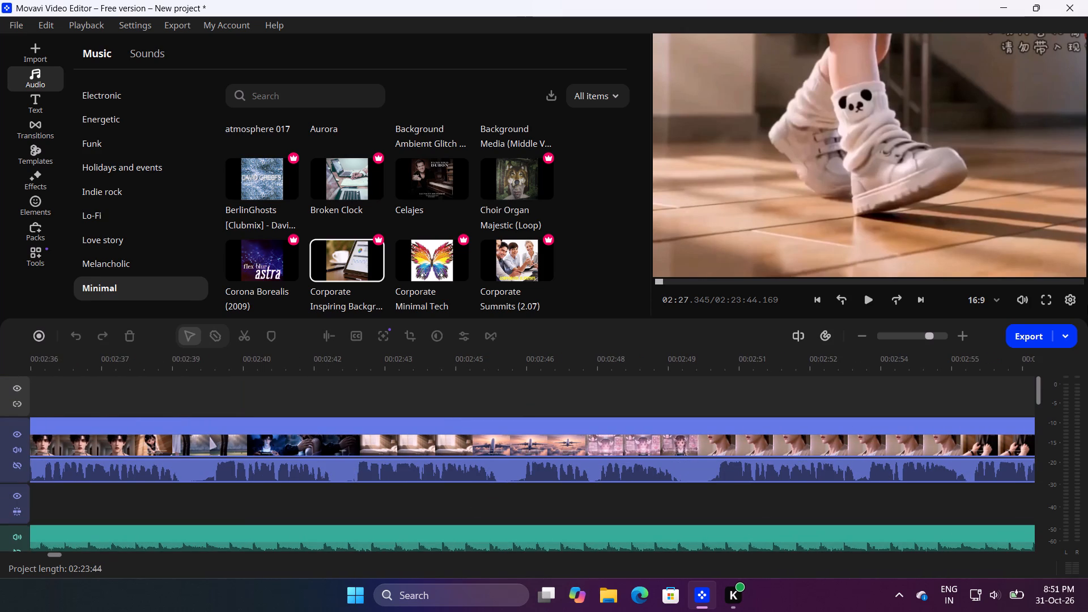
drag(1087, 305, 1071, 269)
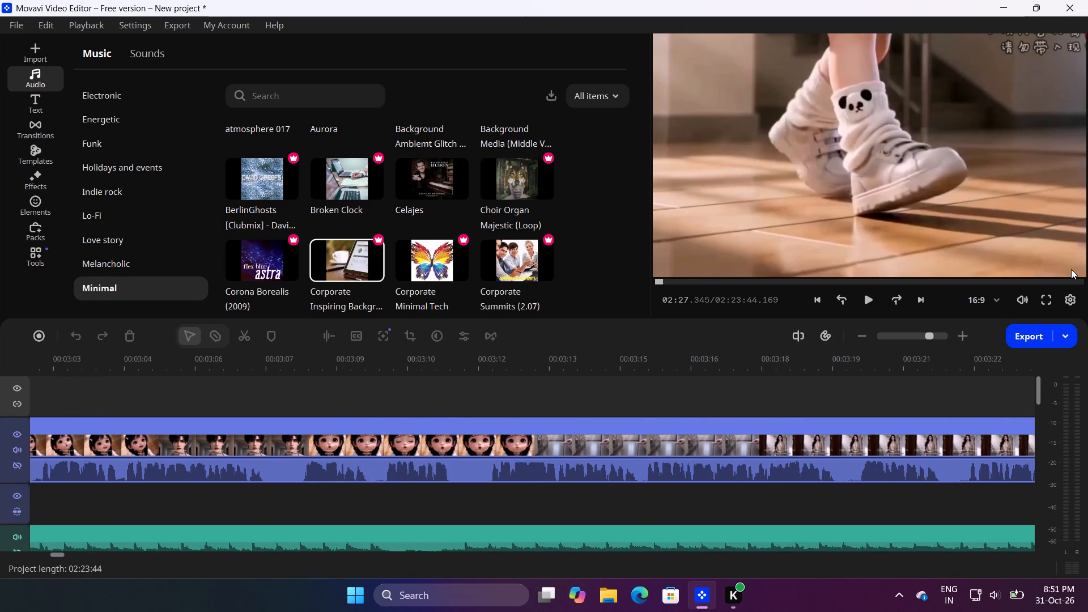
drag(1071, 269, 1070, 273)
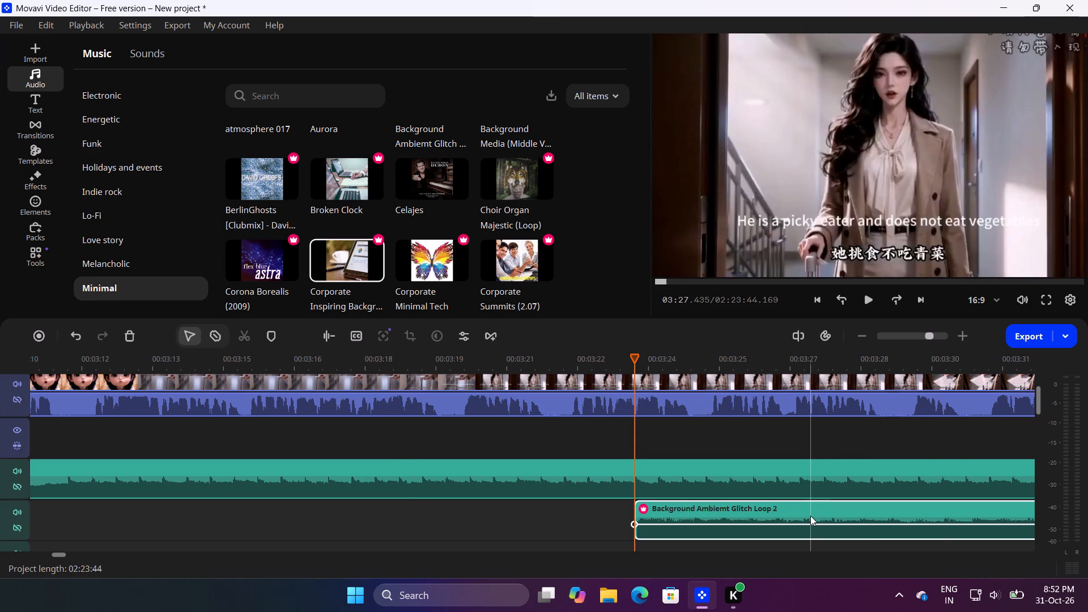
drag(810, 516, 1031, 422)
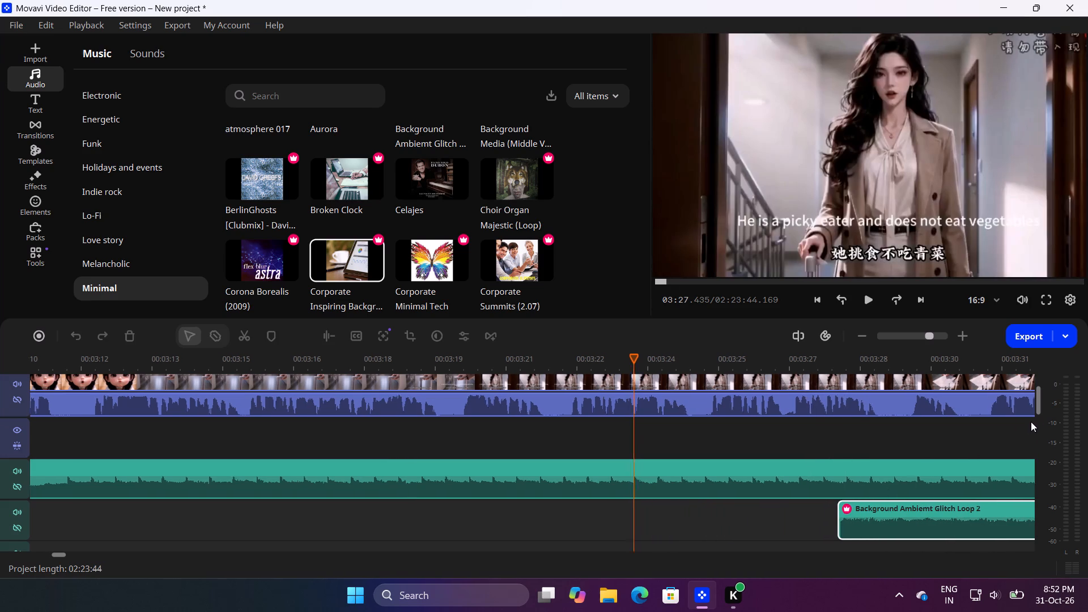
drag(1031, 422, 1037, 453)
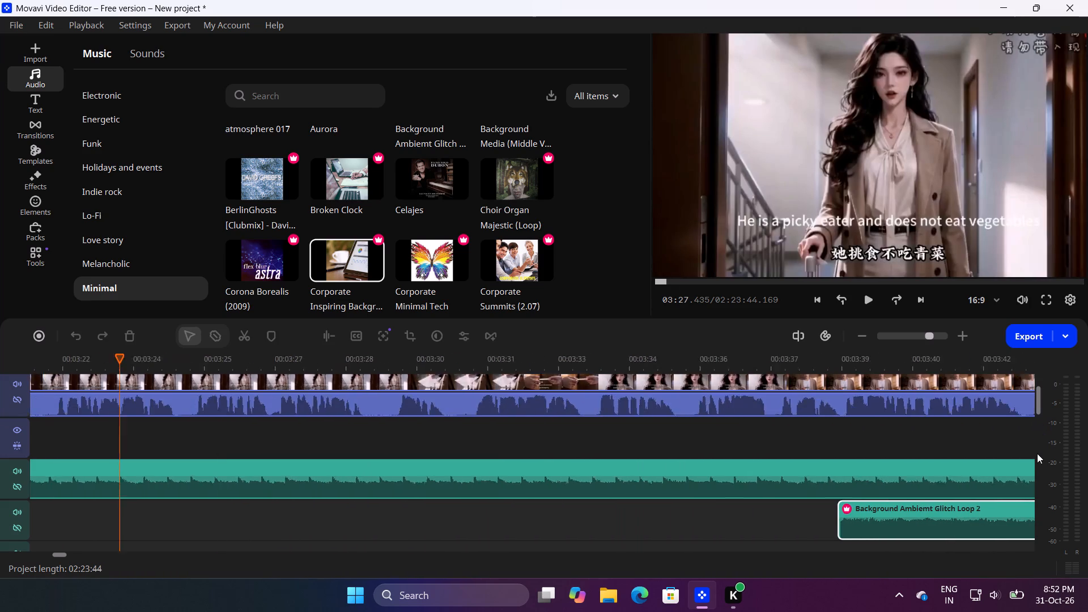
drag(1037, 453, 1034, 475)
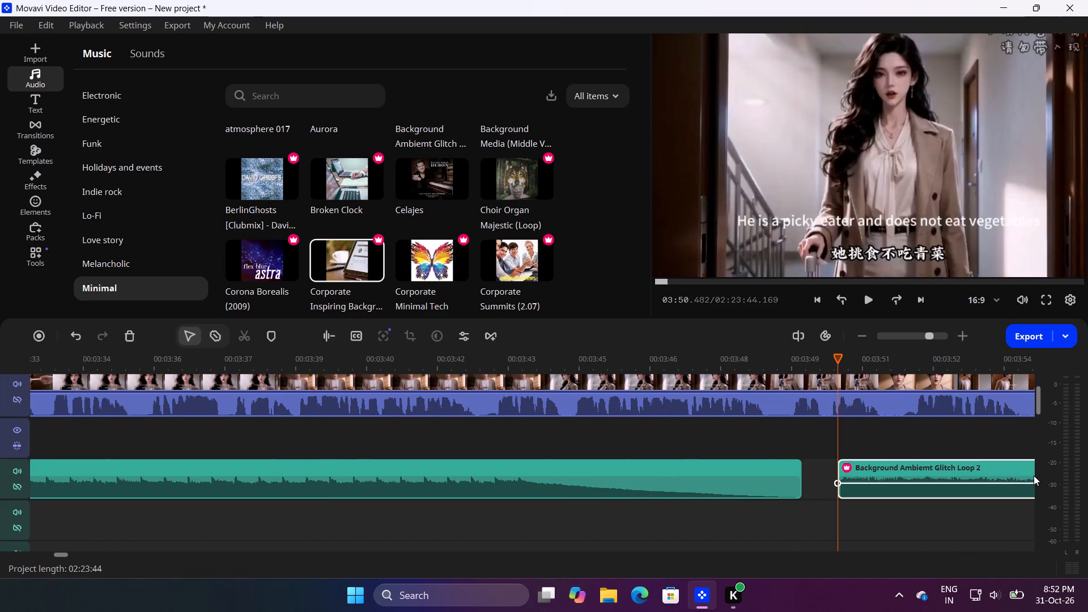
drag(907, 467, 877, 473)
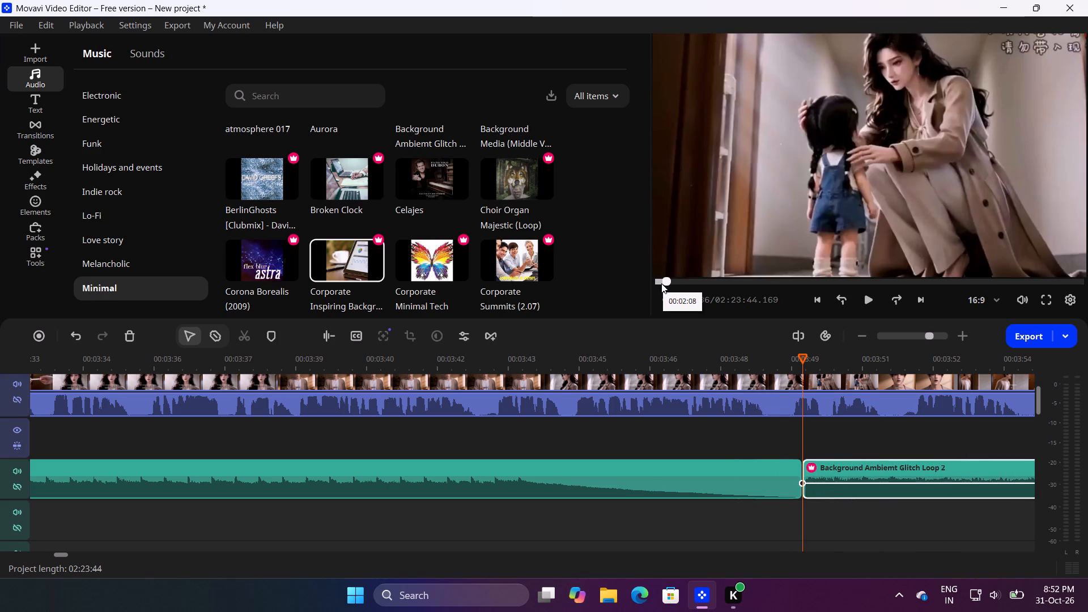
Examine the video moments around 01:52 to 02:00 and the audio track from there back to the project start.
click(661, 283)
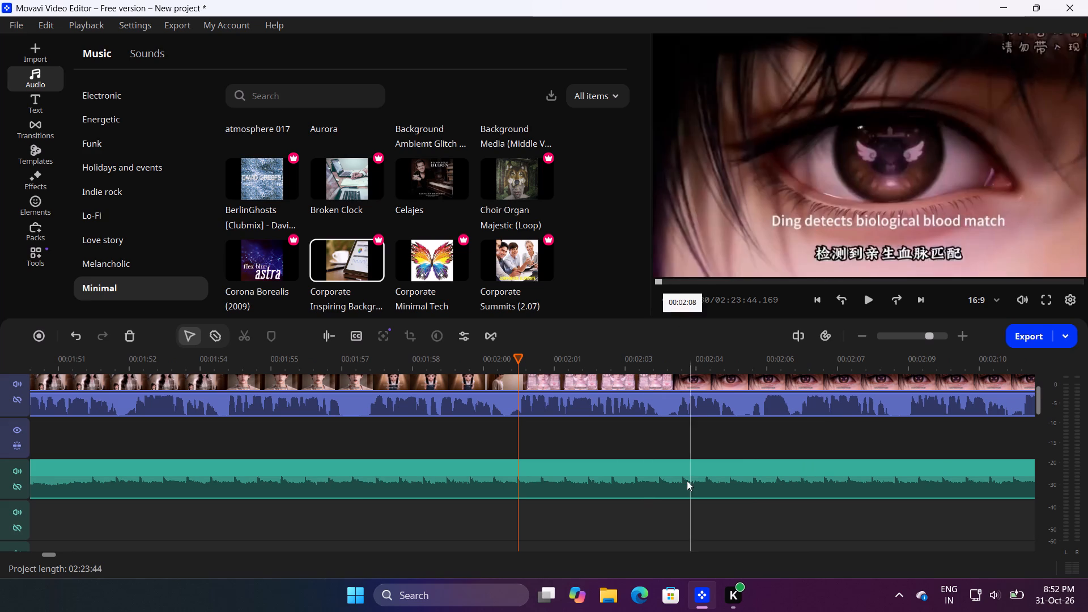
click(312, 515)
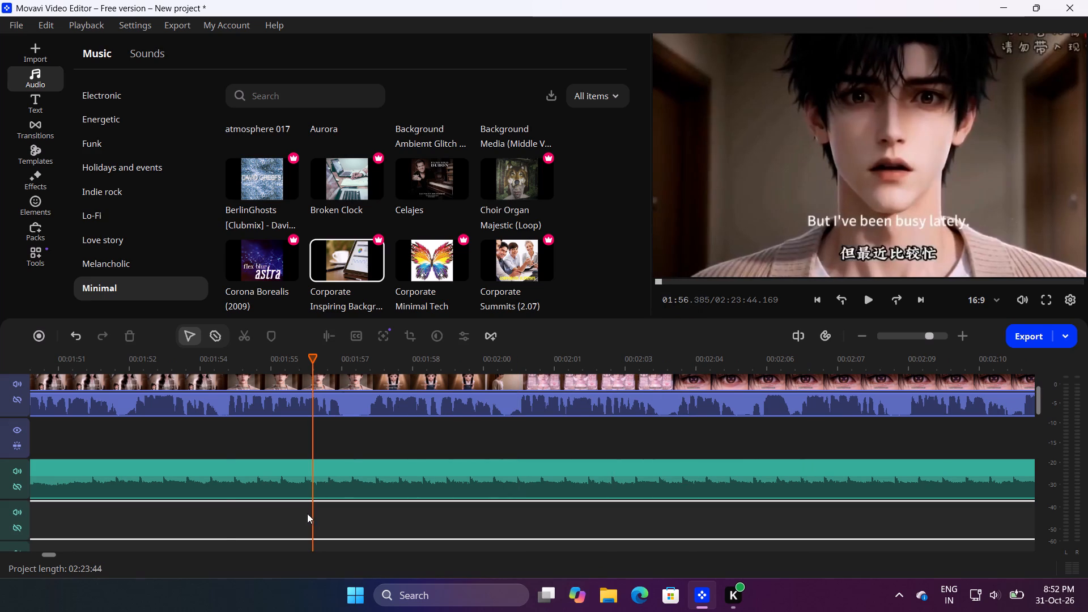
click(138, 427)
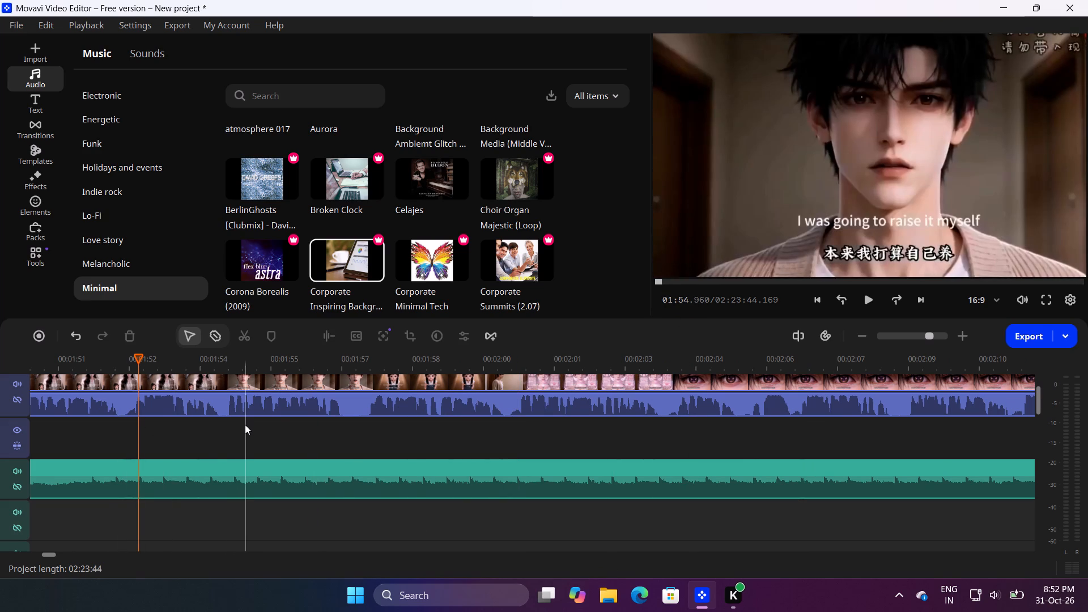
scroll(245, 424, up, 1)
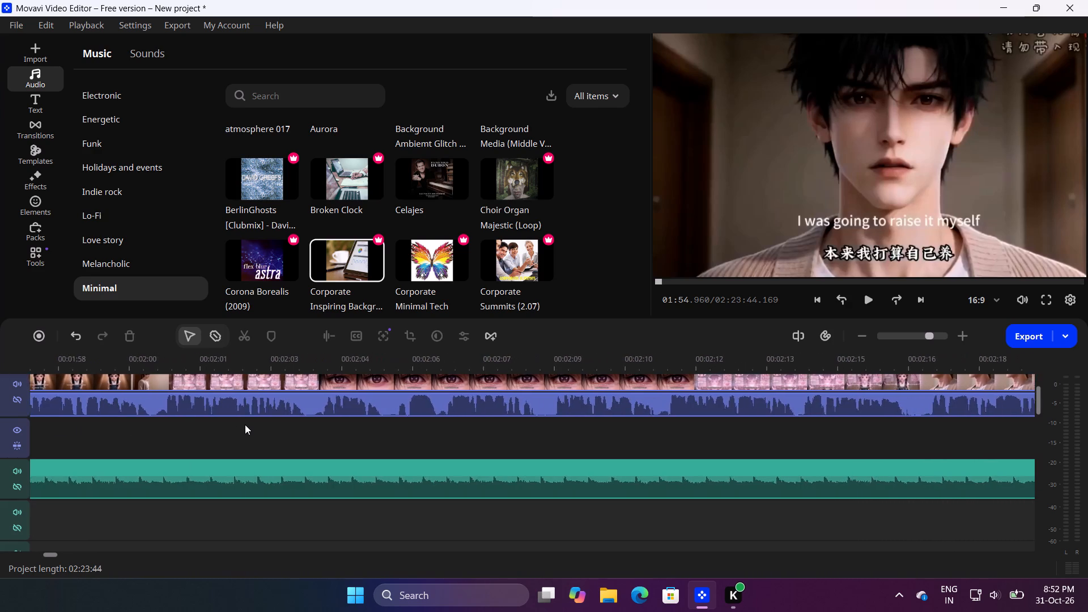
scroll(245, 424, up, 3)
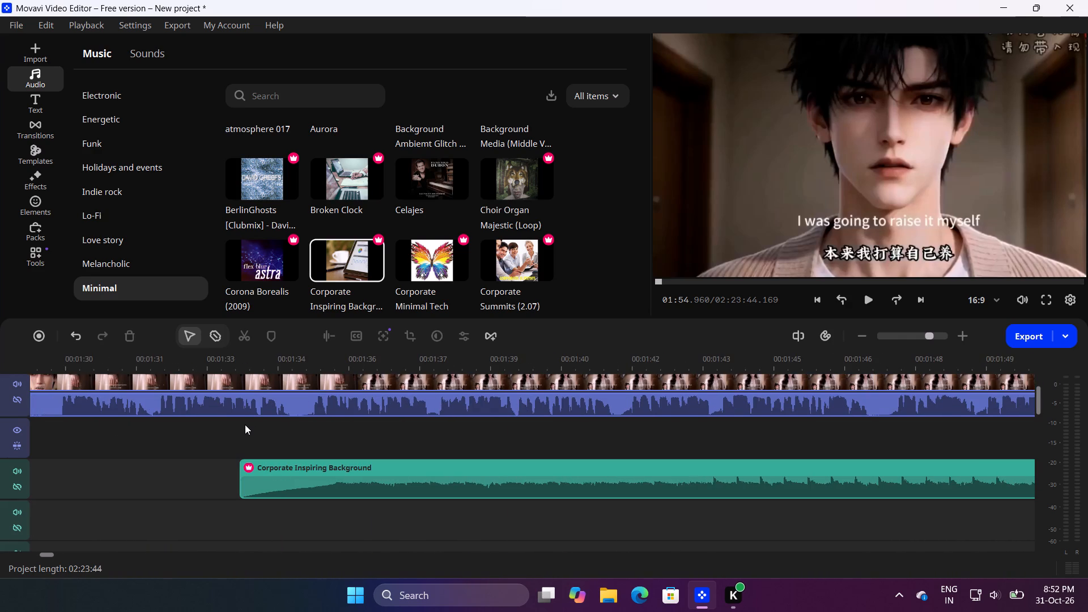
scroll(245, 424, up, 2)
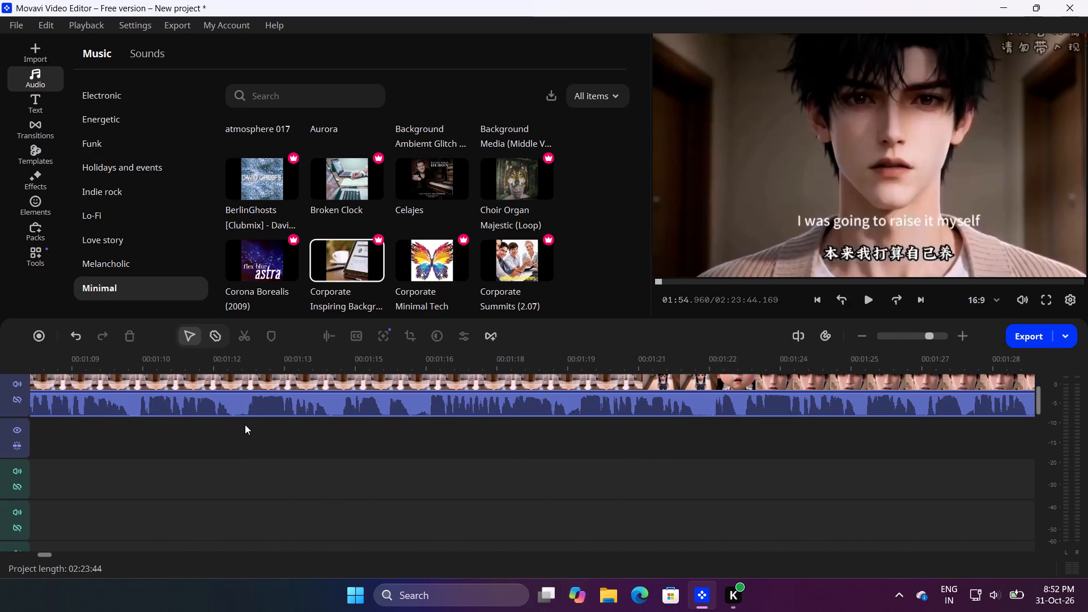
scroll(245, 424, up, 7)
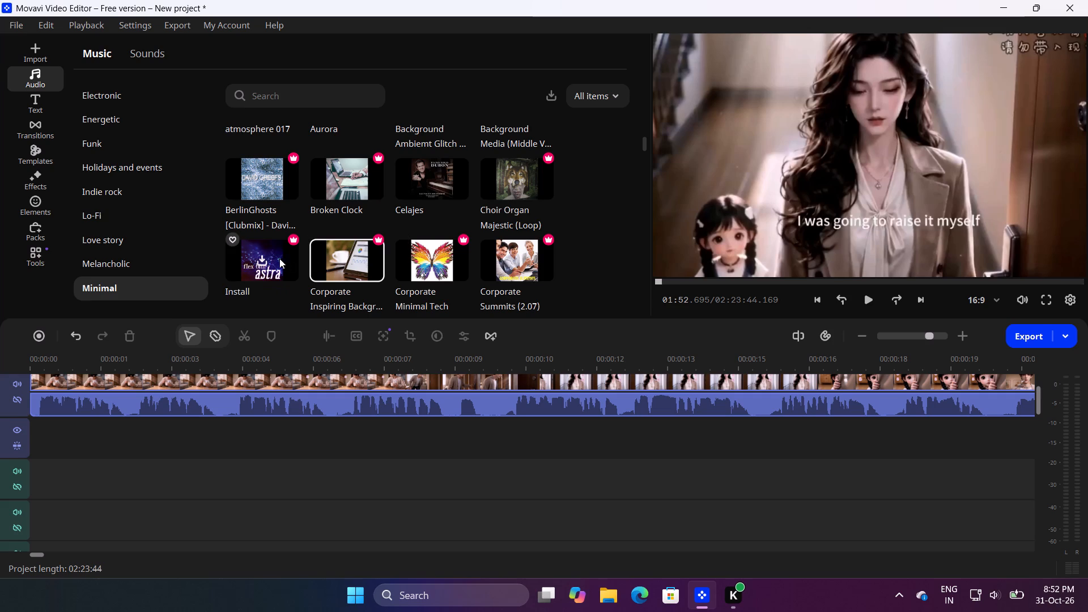
Try to install the Corona Borealis (2009) track and preview the Cuttin' track from the Minimal collection.
click(262, 260)
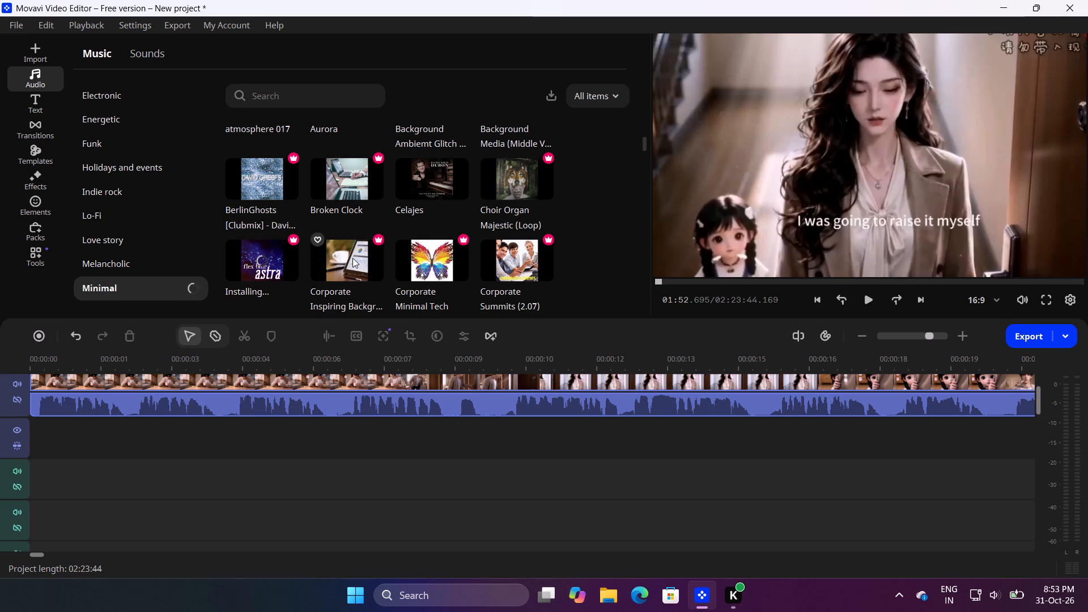
scroll(347, 270, down, 1)
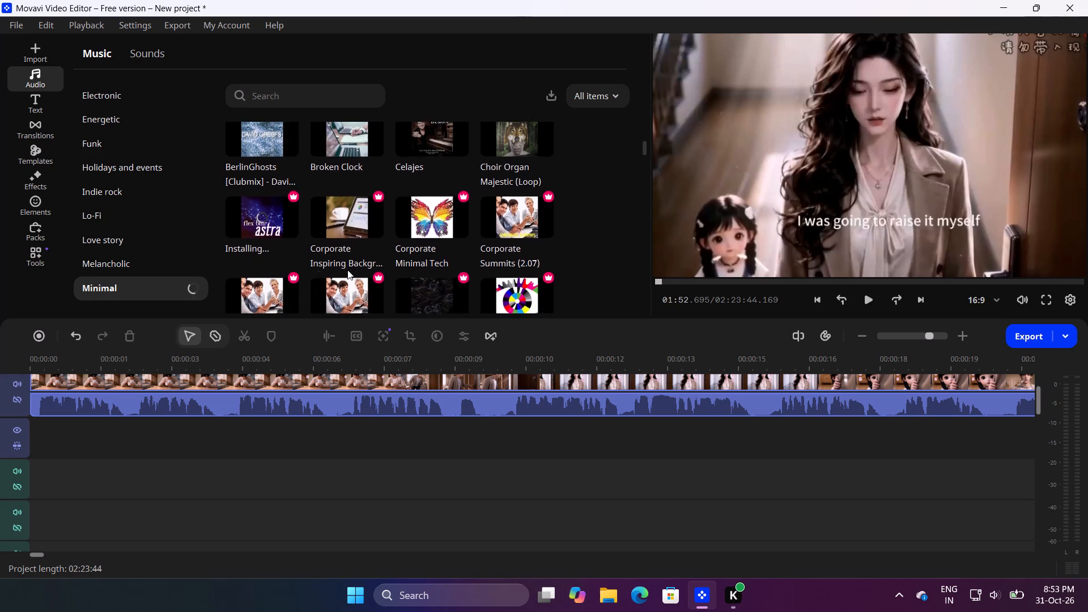
scroll(347, 270, down, 1)
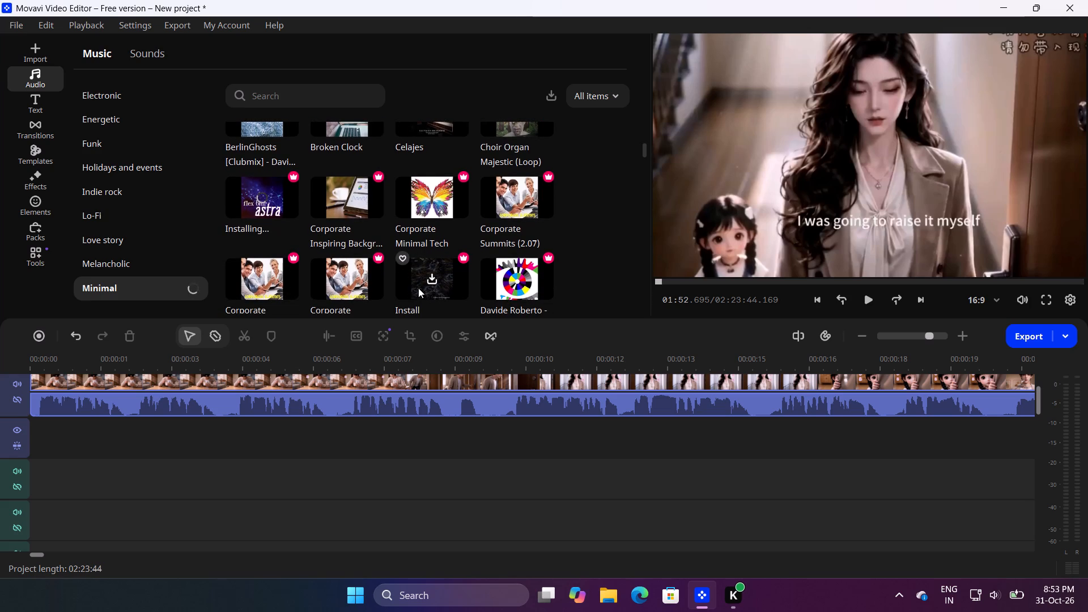
click(430, 284)
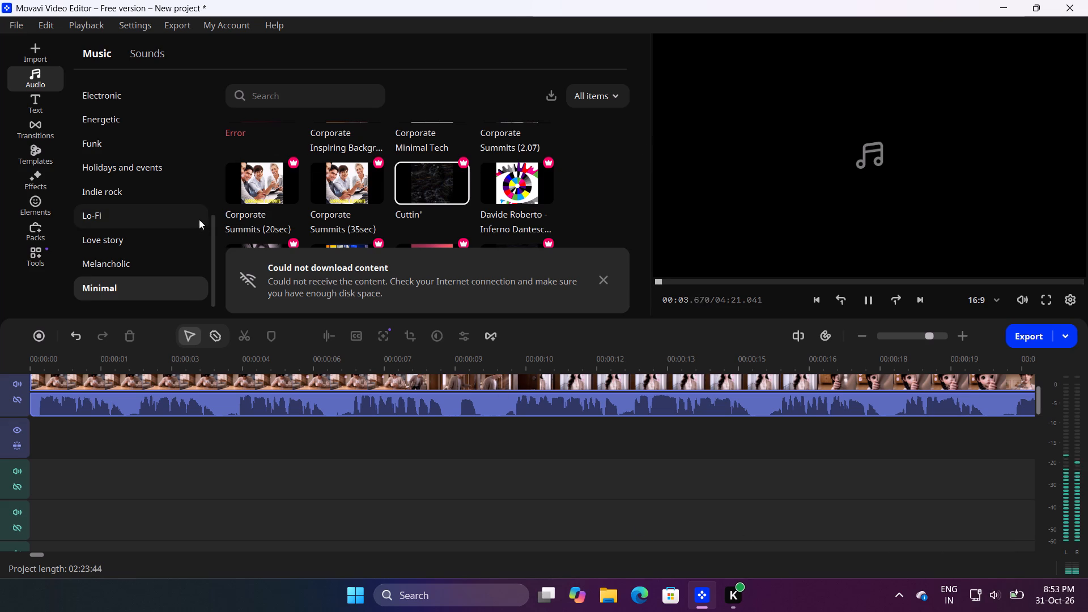
click(608, 280)
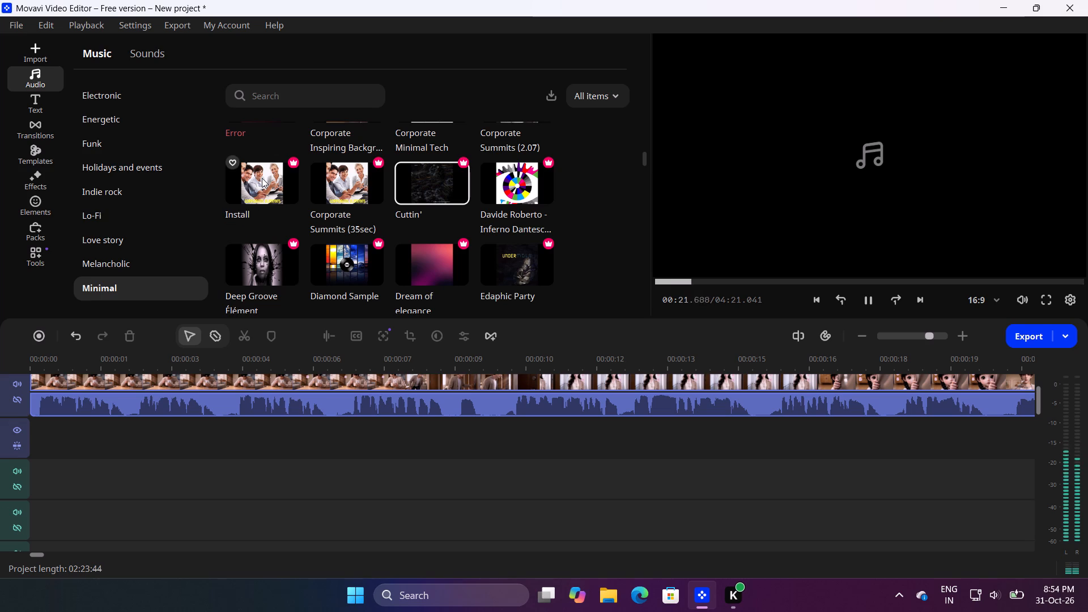
Place the Corporate Summits (20sec) track on the audio track at the very start of the video and play it back.
drag(262, 178, 42, 491)
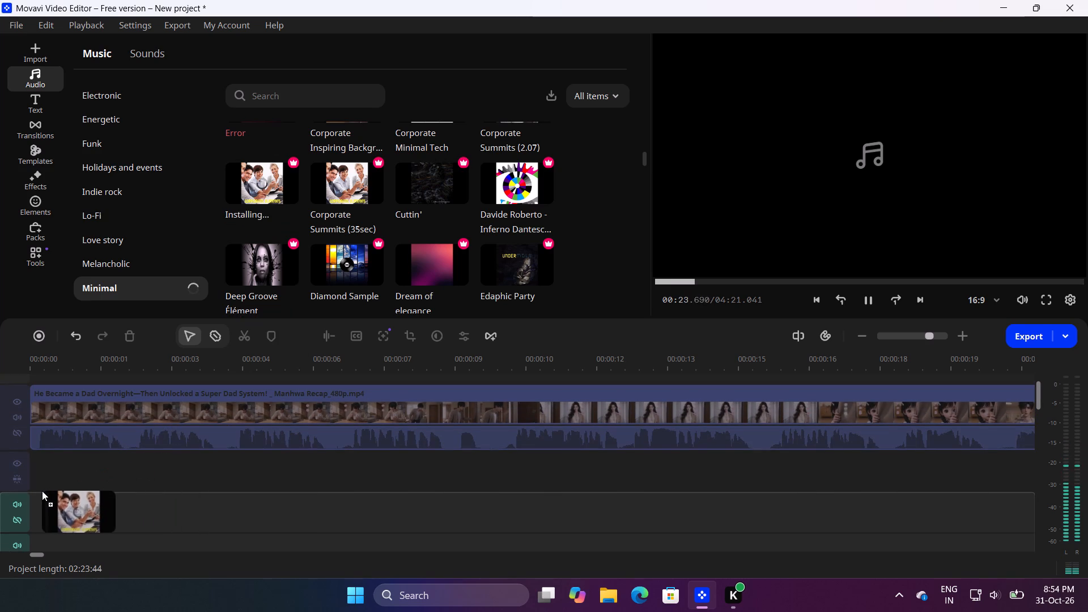
drag(42, 491, 39, 491)
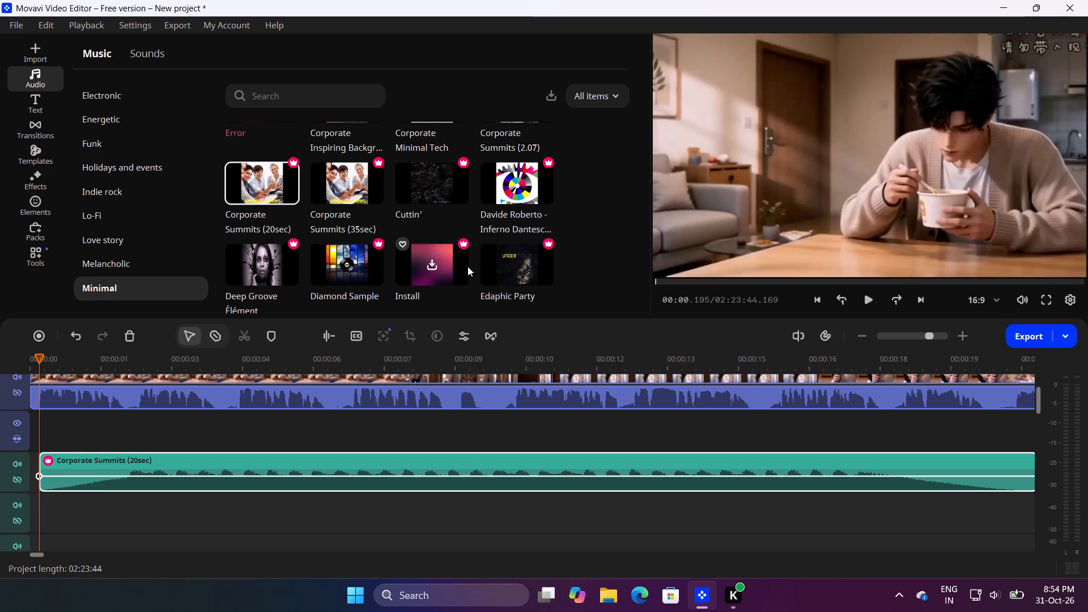
click(868, 298)
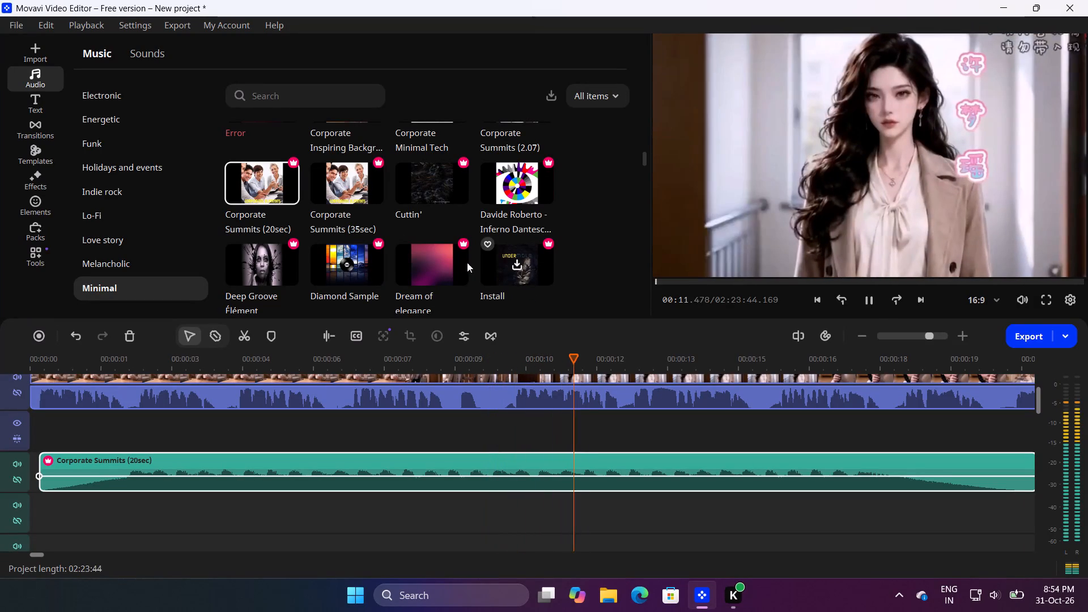
Preview the Dream of elegance track and place it directly after Corporate Summits (20sec) at about 00:21.
click(435, 269)
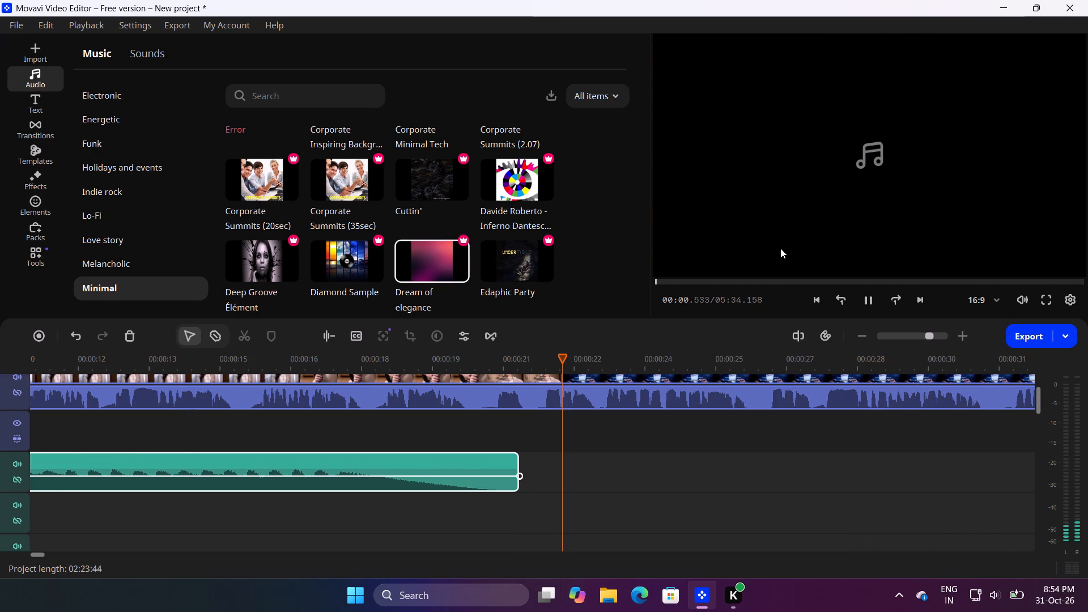
click(871, 305)
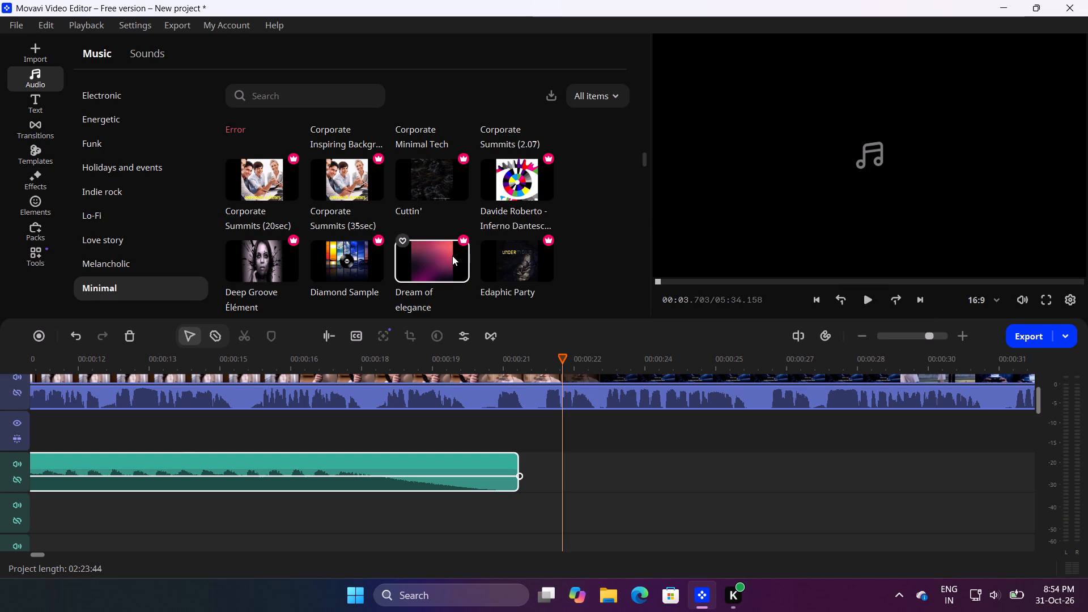
drag(452, 256, 530, 508)
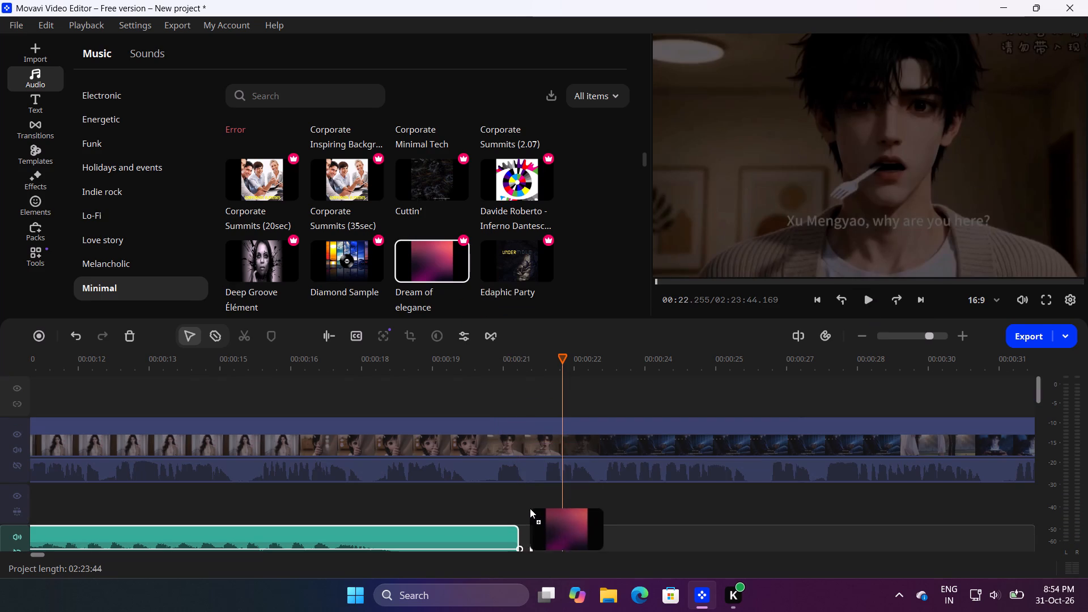
drag(530, 508, 524, 513)
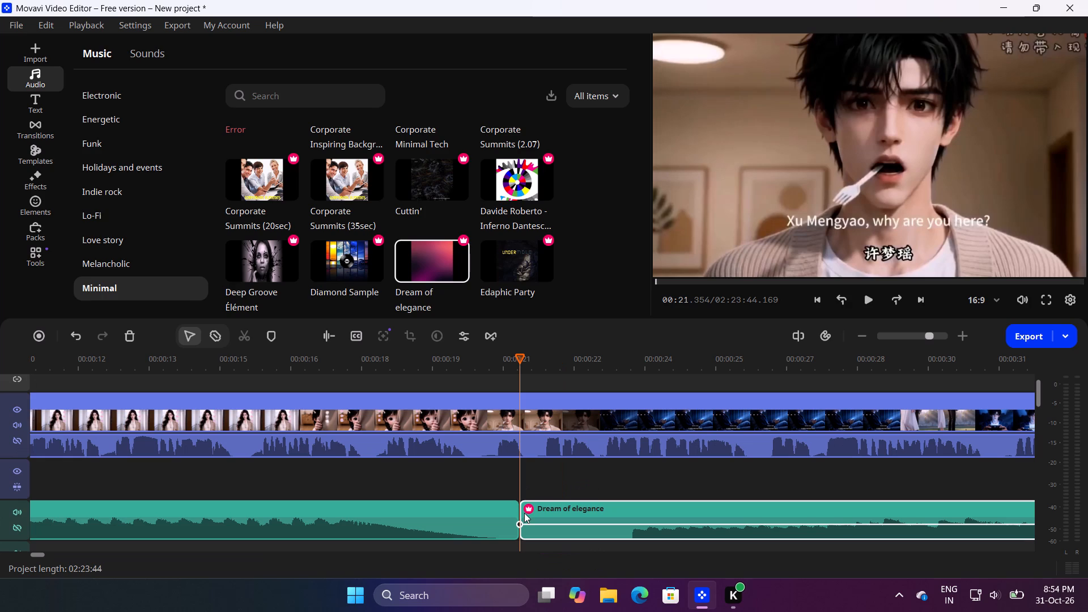
Preview the Edaphic Party track, insert it directly after Corporate Summits (20sec) at about 00:21, and play the video from there.
click(513, 256)
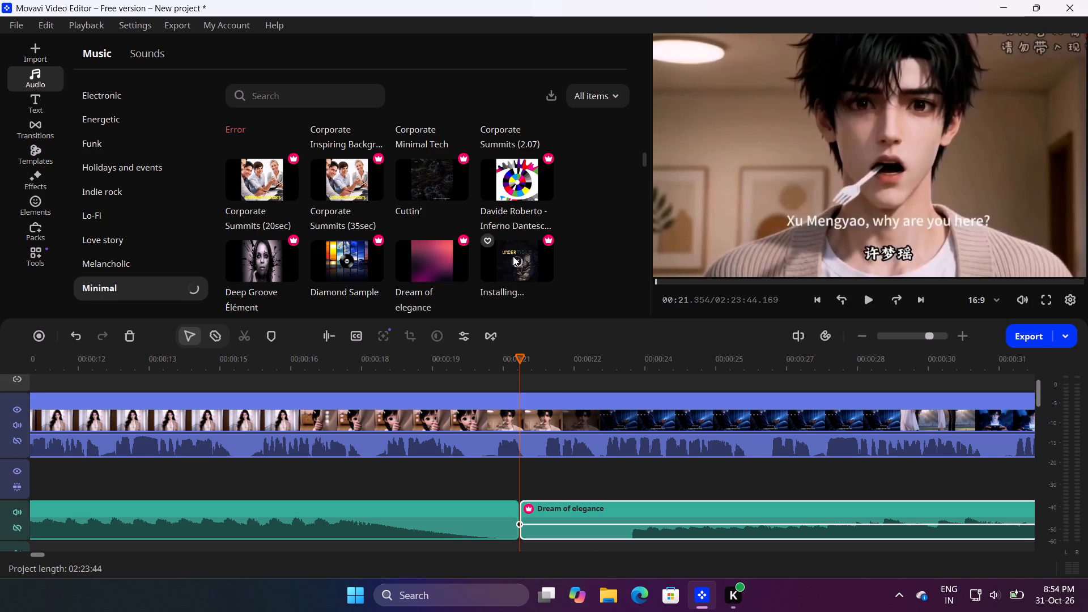
click(869, 303)
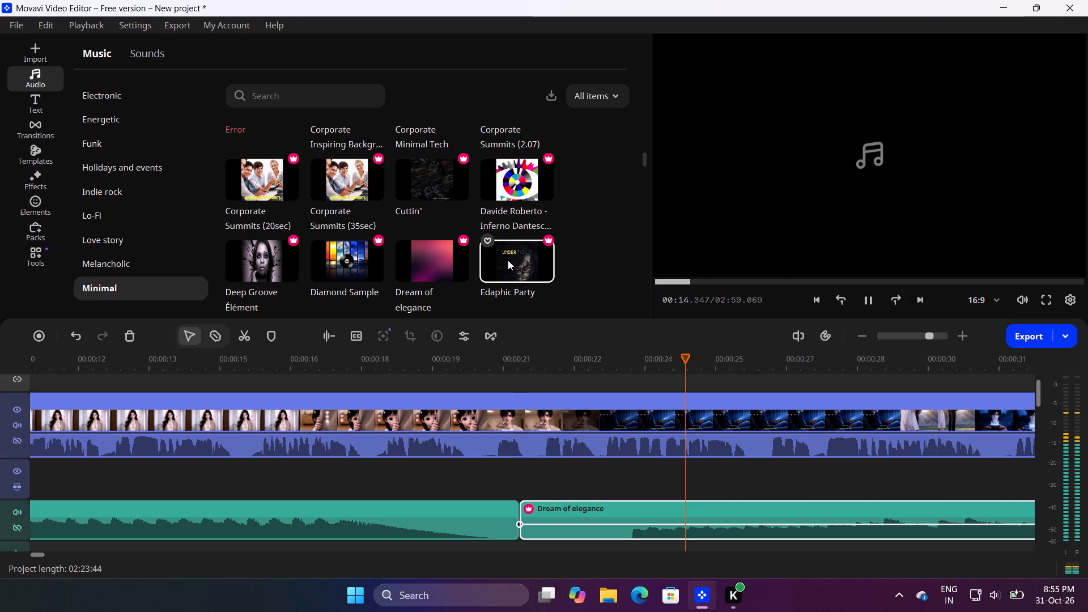
drag(513, 265, 675, 515)
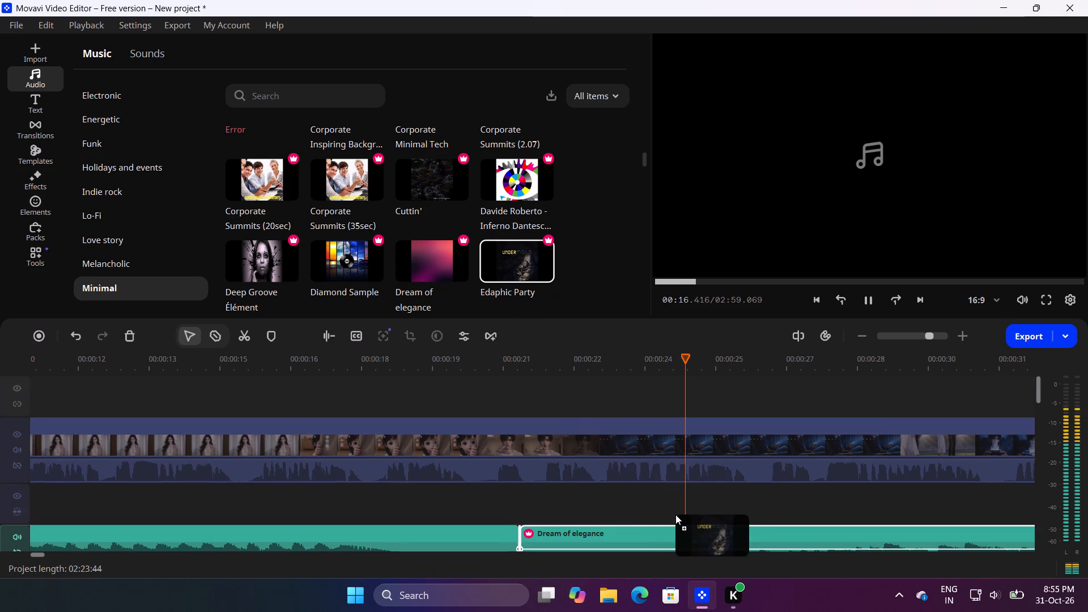
drag(675, 515, 741, 525)
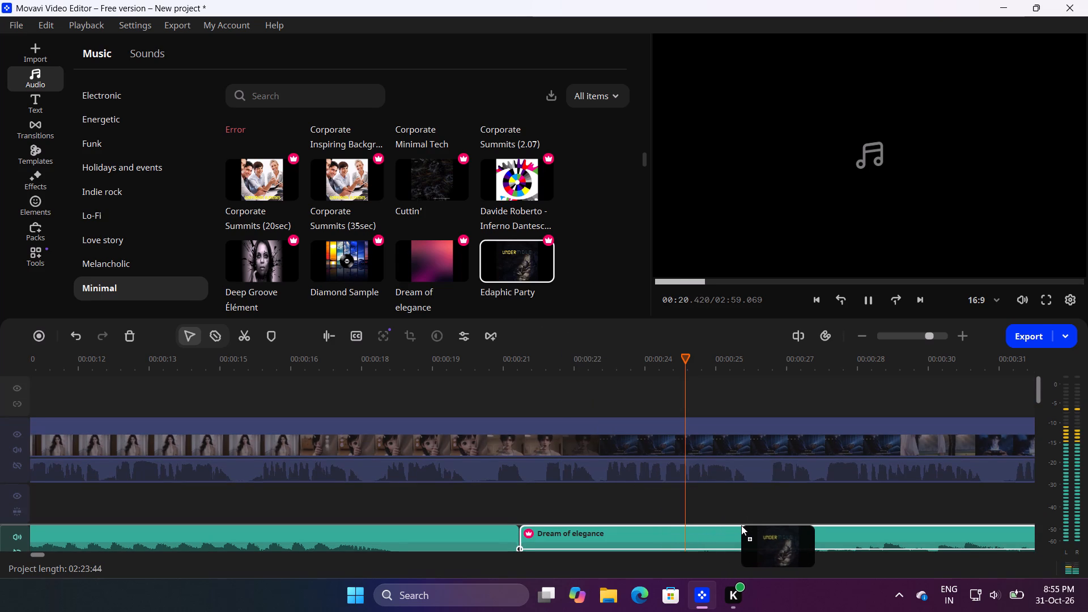
drag(741, 525, 968, 520)
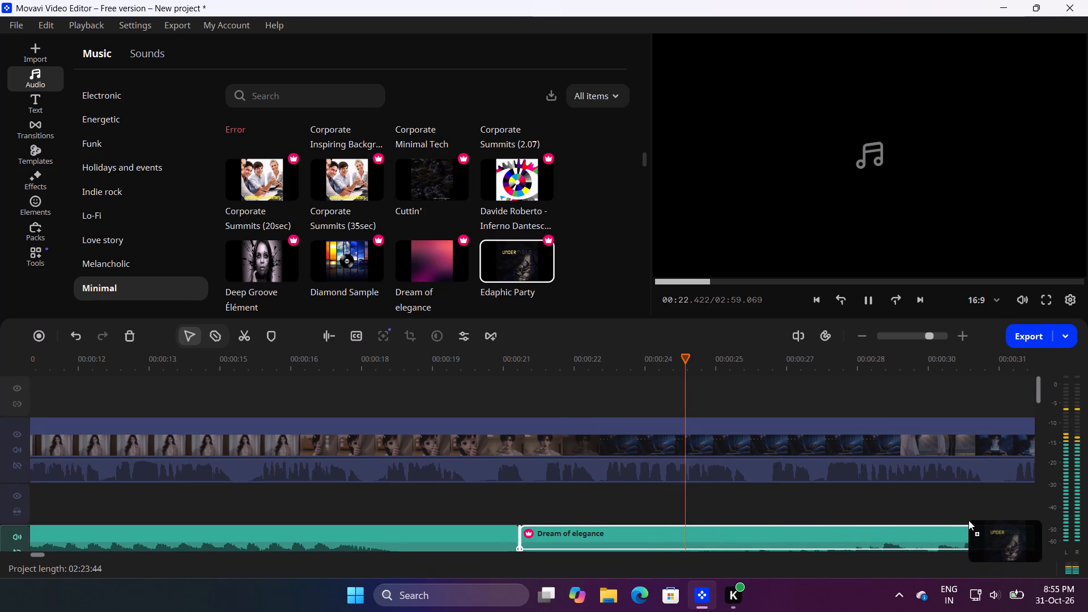
drag(968, 520, 1011, 517)
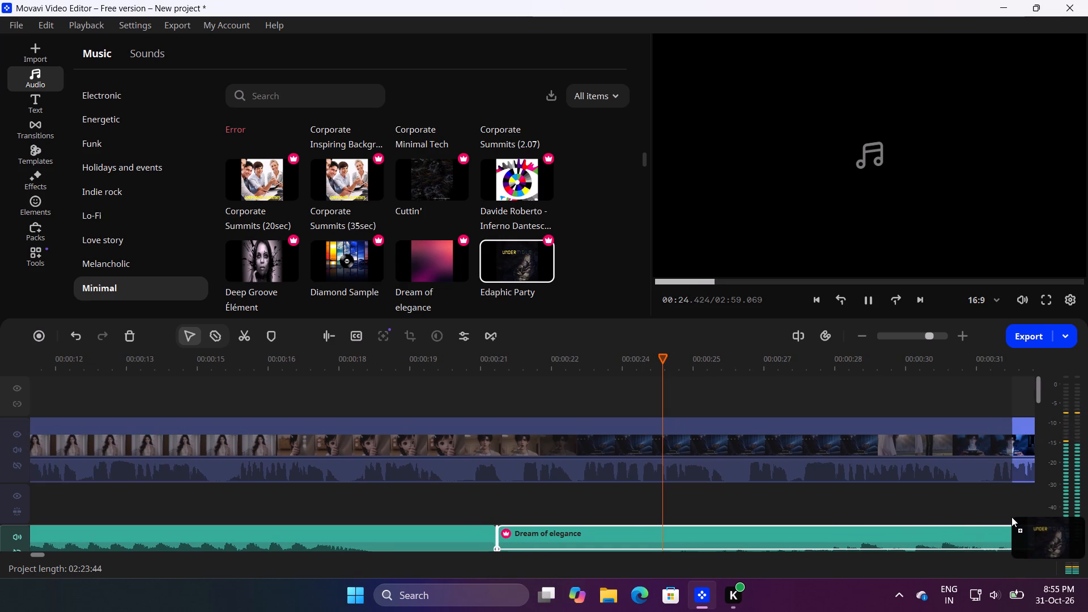
drag(1011, 517, 1042, 518)
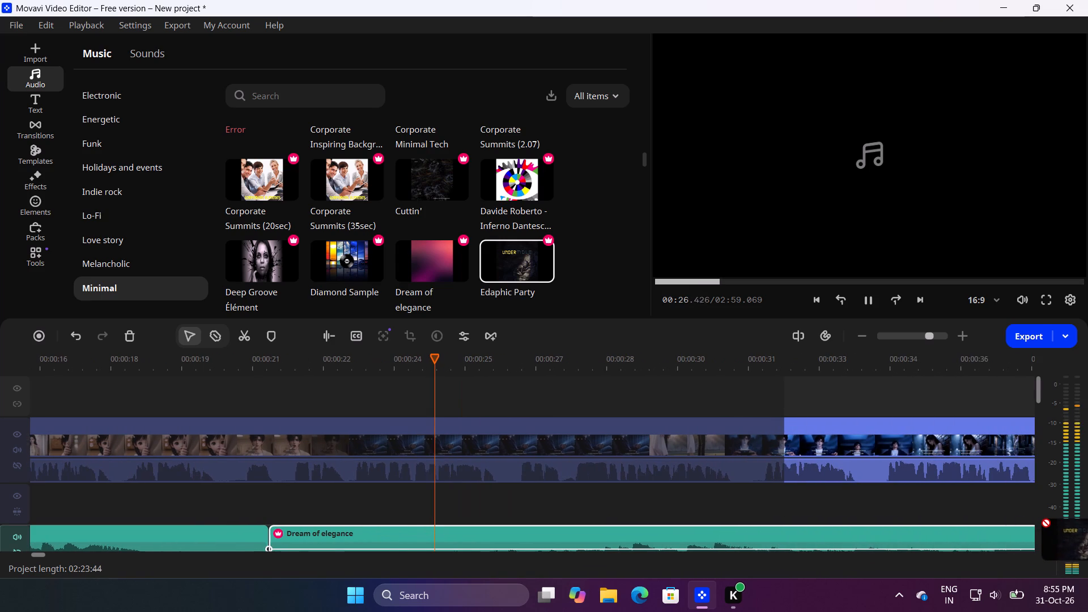
drag(1042, 518, 1033, 519)
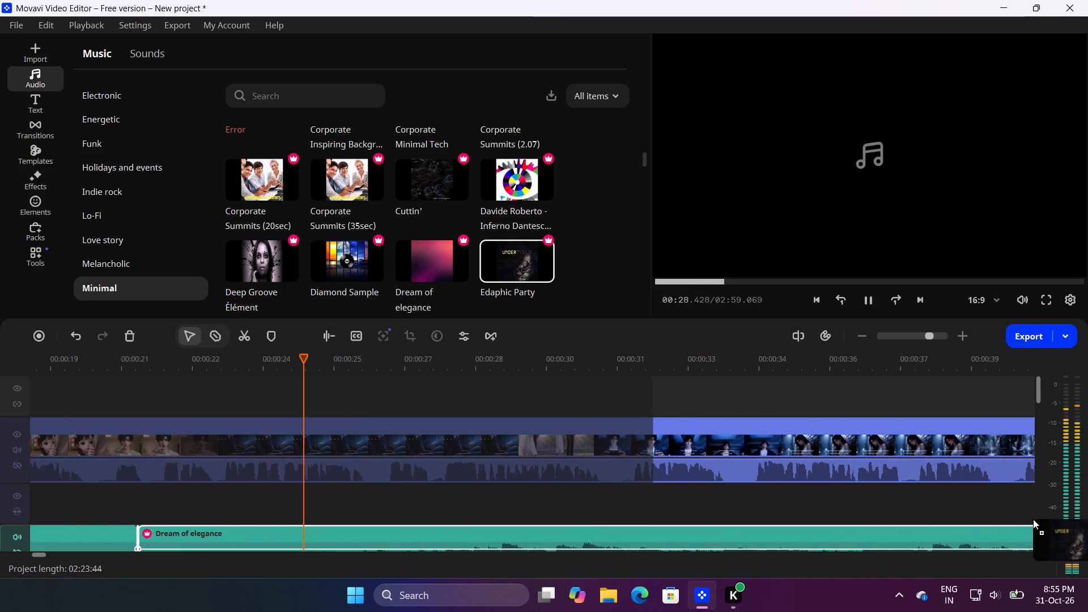
drag(1033, 519, 1034, 520)
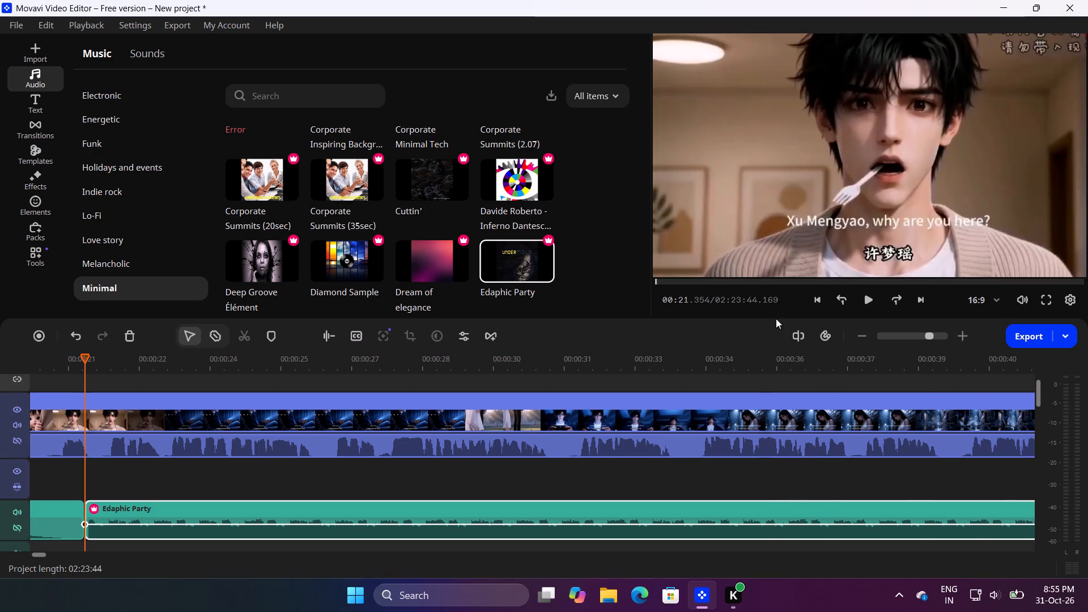
click(865, 300)
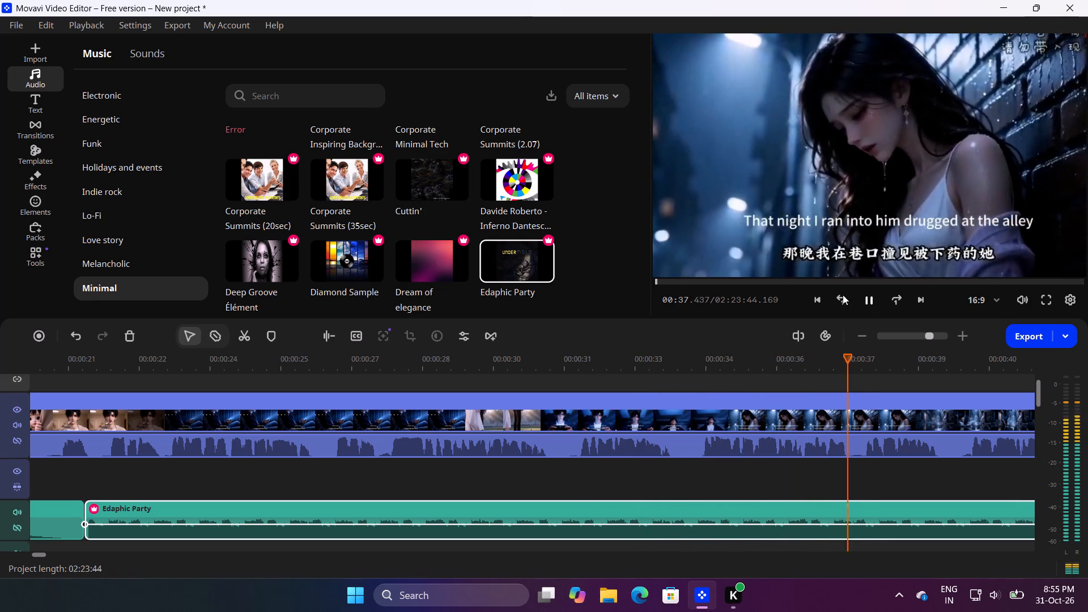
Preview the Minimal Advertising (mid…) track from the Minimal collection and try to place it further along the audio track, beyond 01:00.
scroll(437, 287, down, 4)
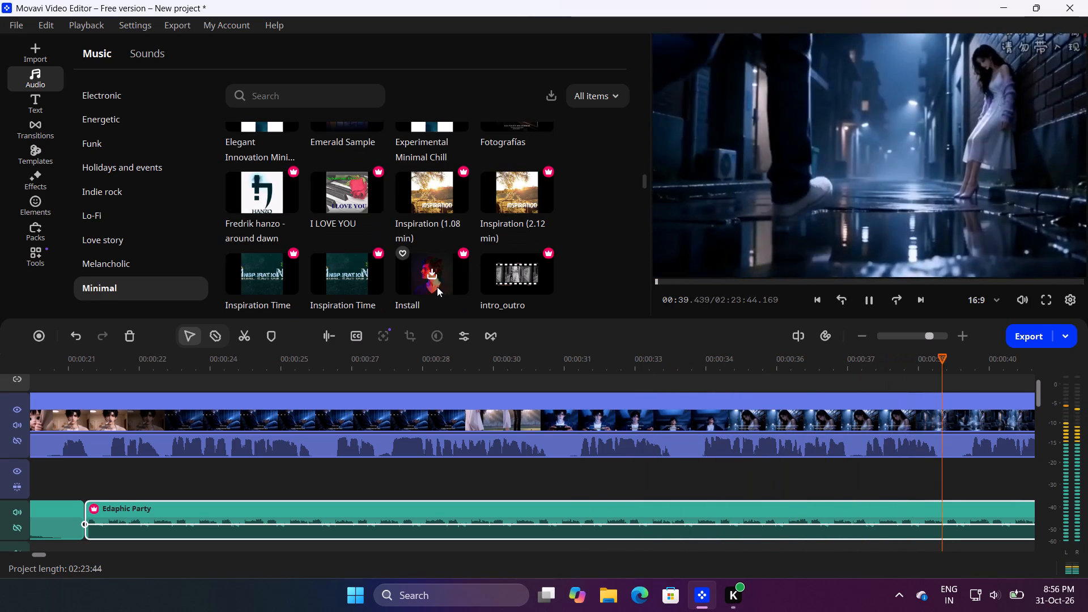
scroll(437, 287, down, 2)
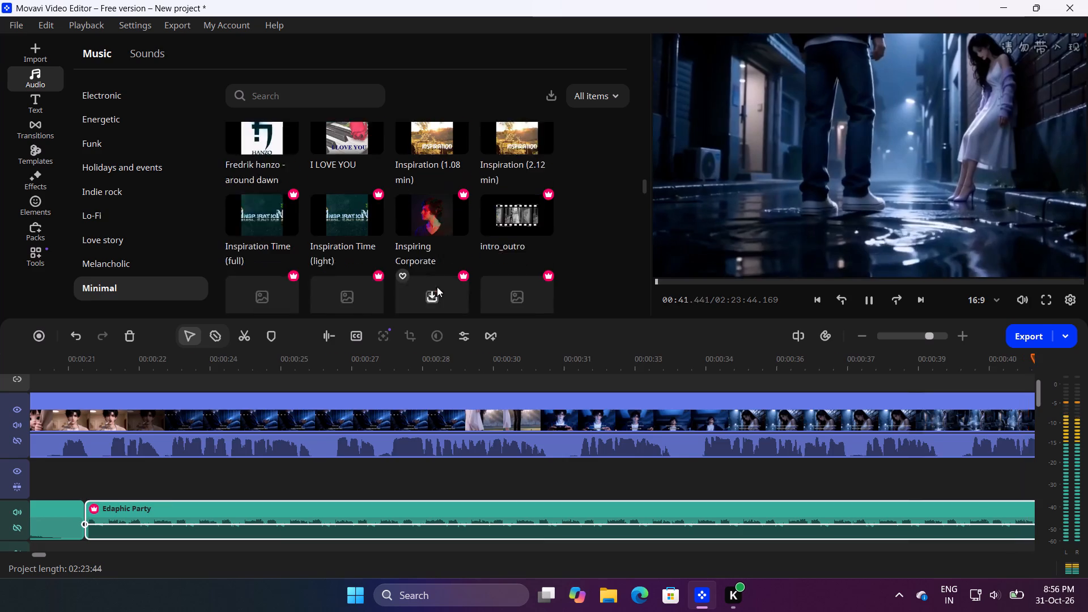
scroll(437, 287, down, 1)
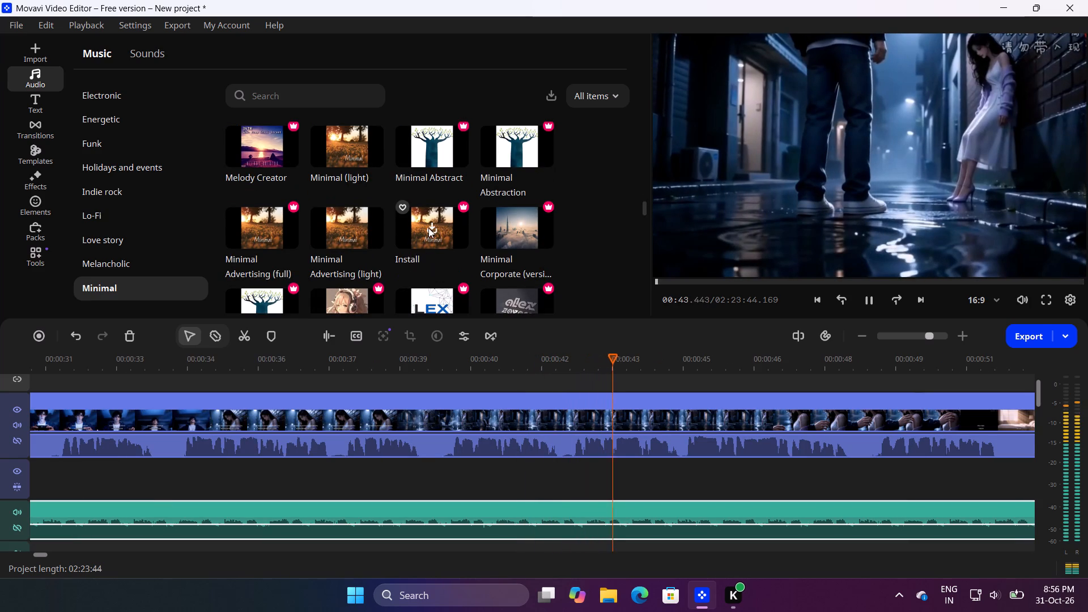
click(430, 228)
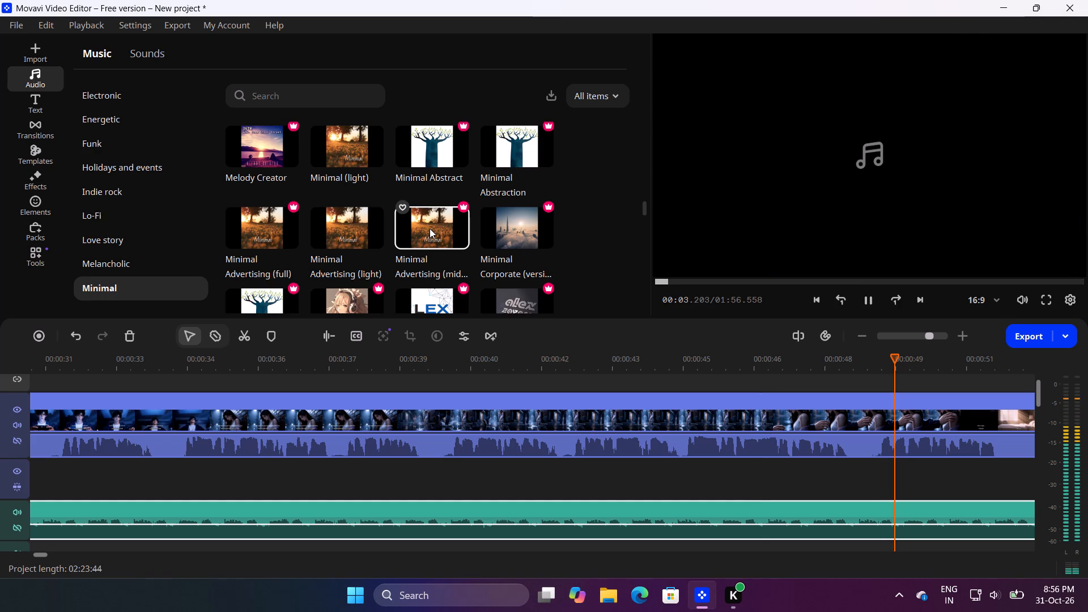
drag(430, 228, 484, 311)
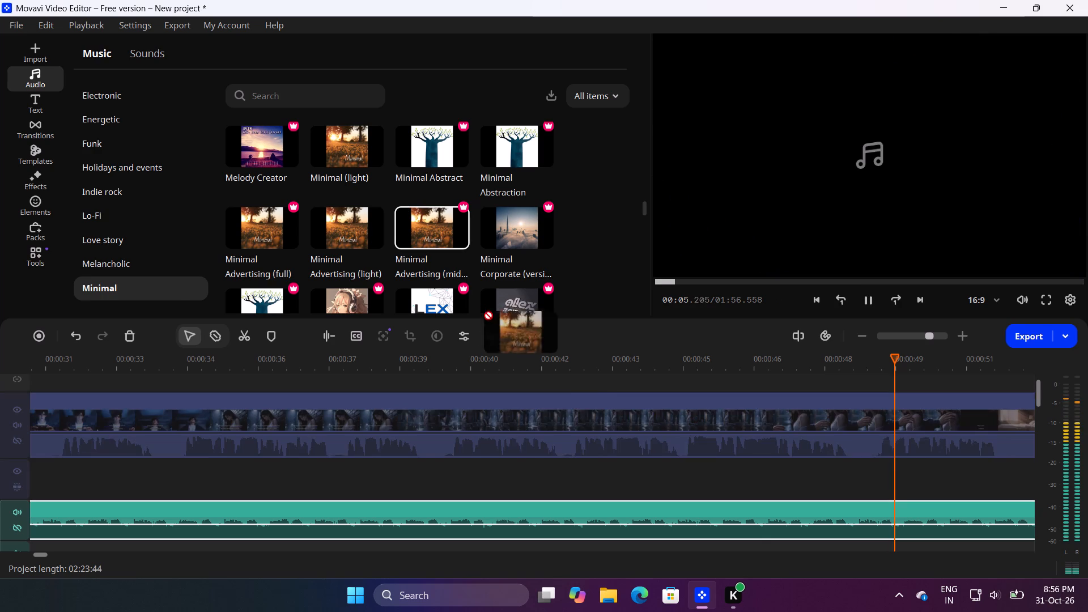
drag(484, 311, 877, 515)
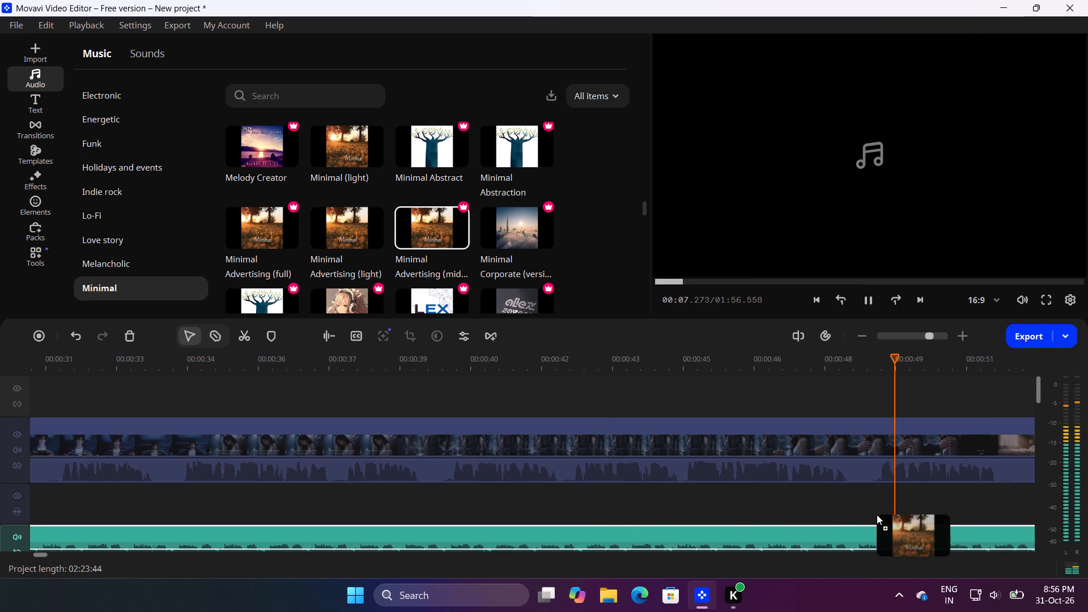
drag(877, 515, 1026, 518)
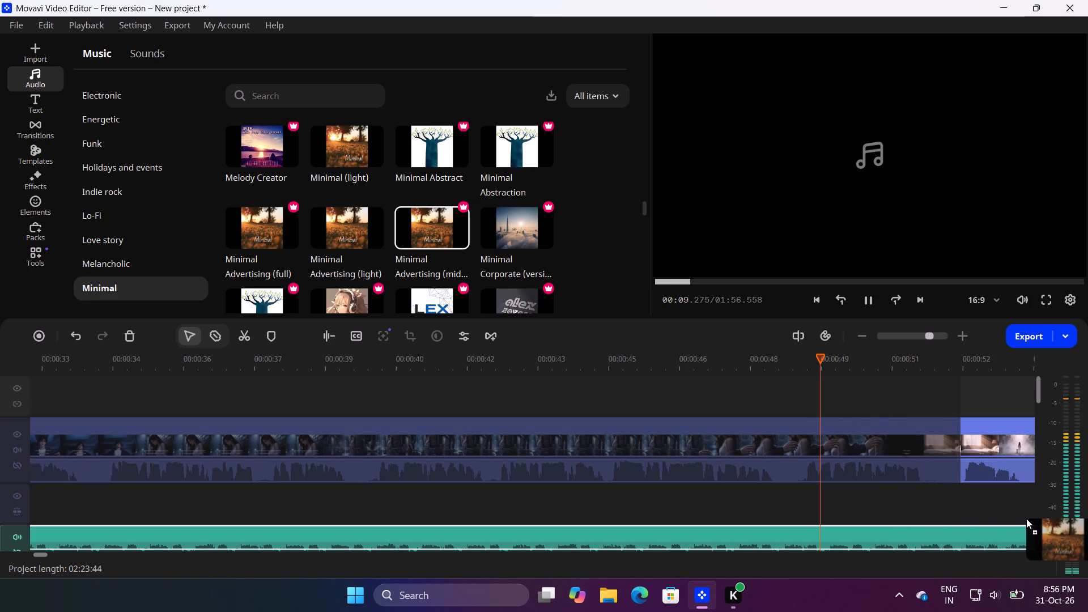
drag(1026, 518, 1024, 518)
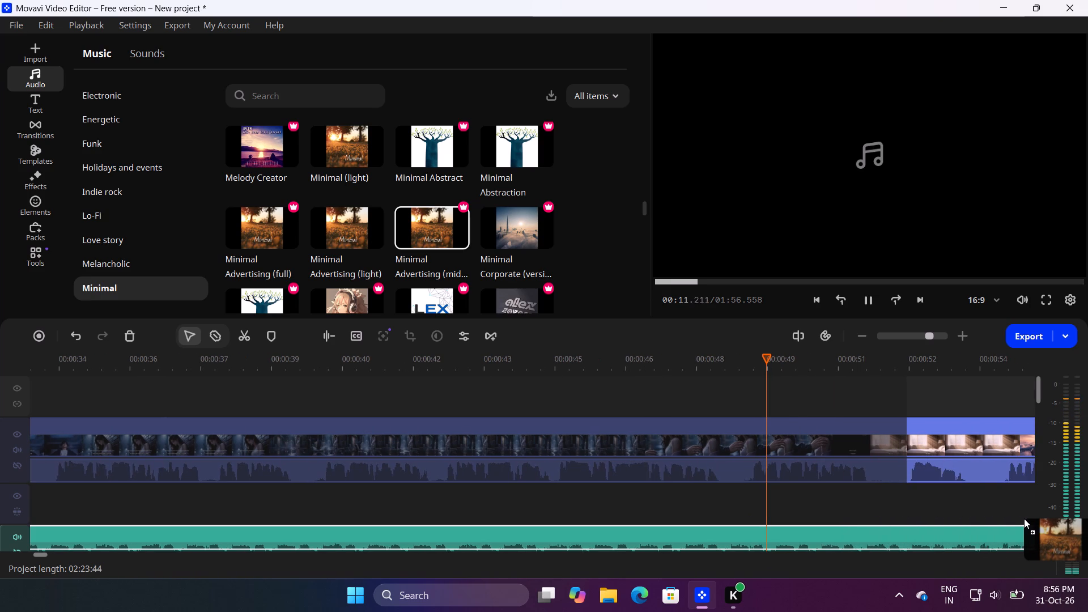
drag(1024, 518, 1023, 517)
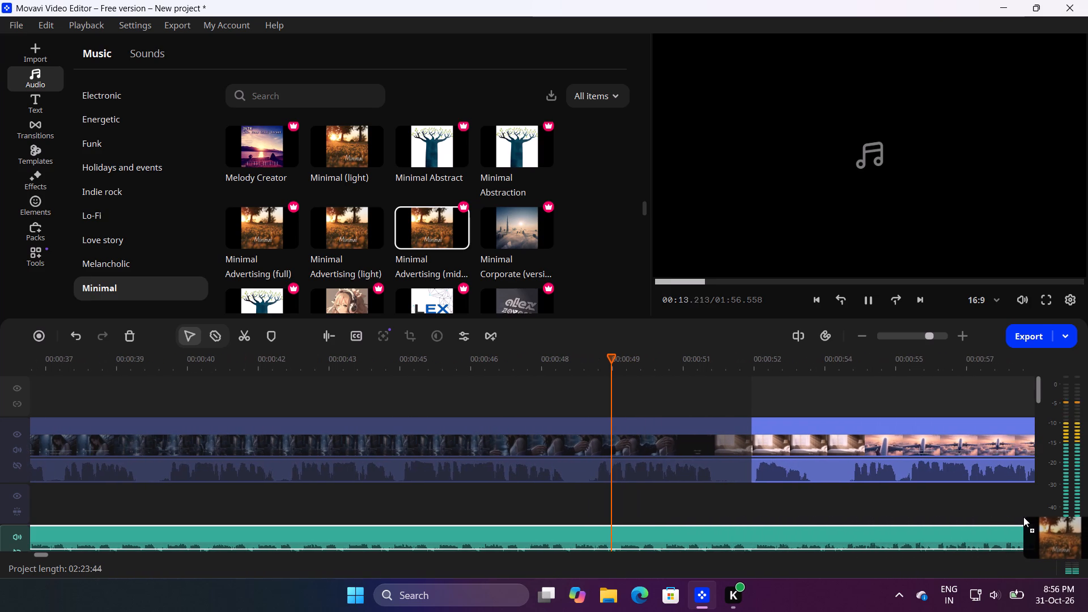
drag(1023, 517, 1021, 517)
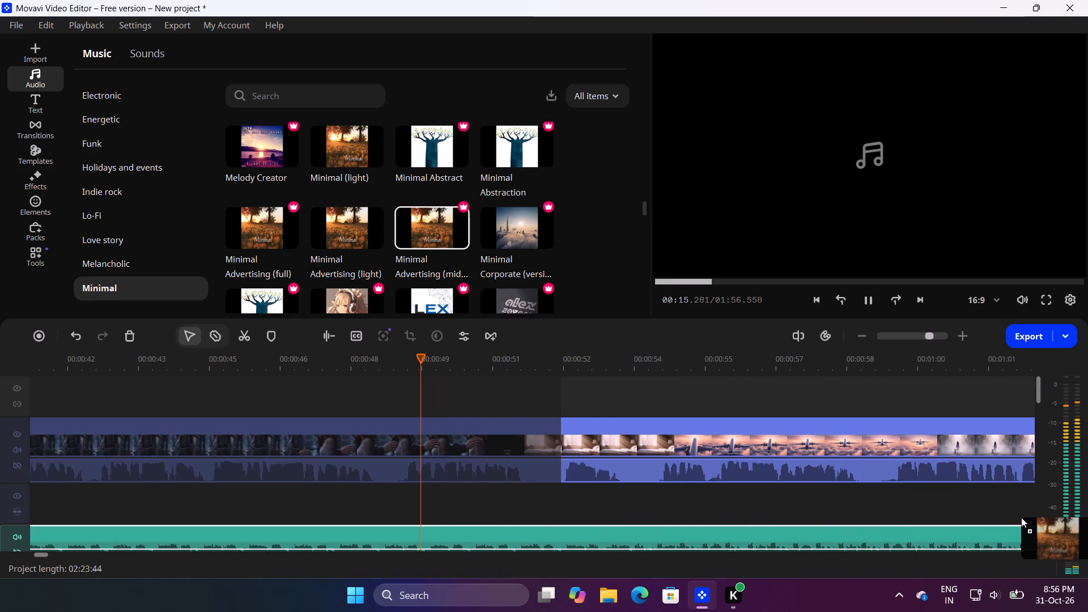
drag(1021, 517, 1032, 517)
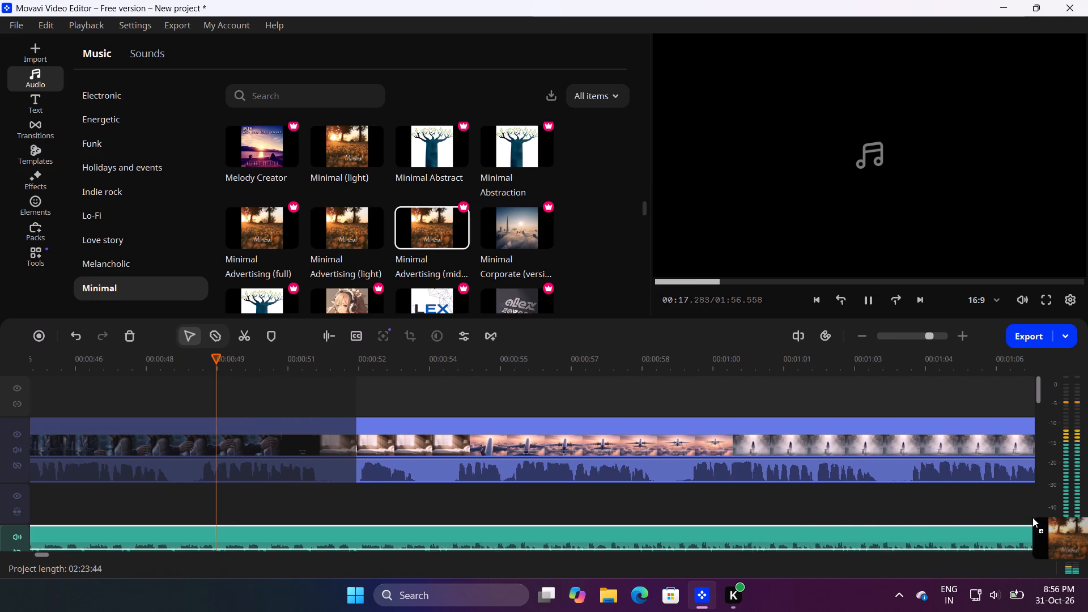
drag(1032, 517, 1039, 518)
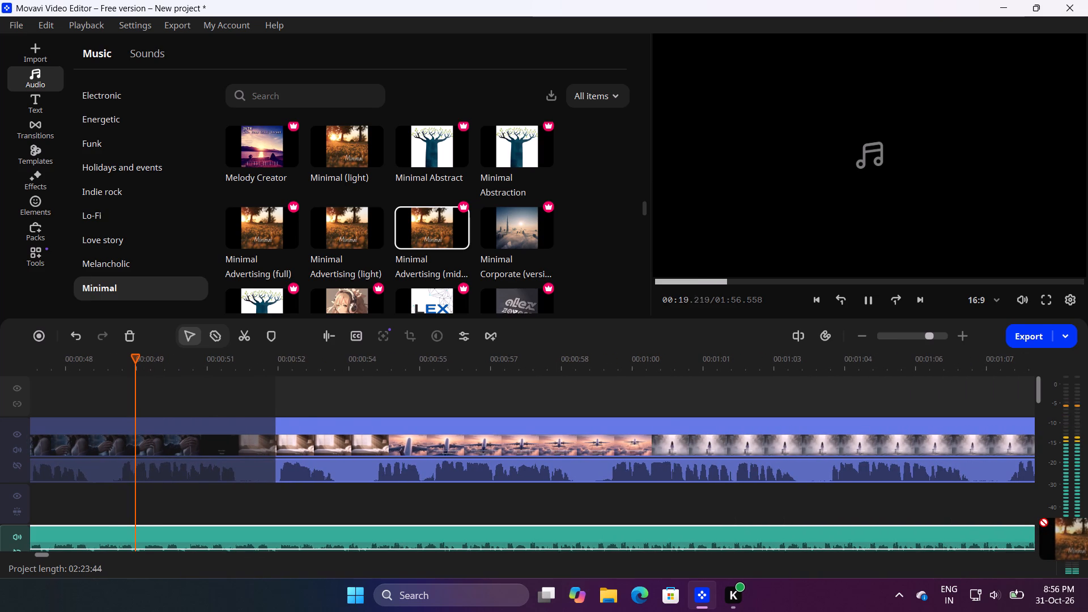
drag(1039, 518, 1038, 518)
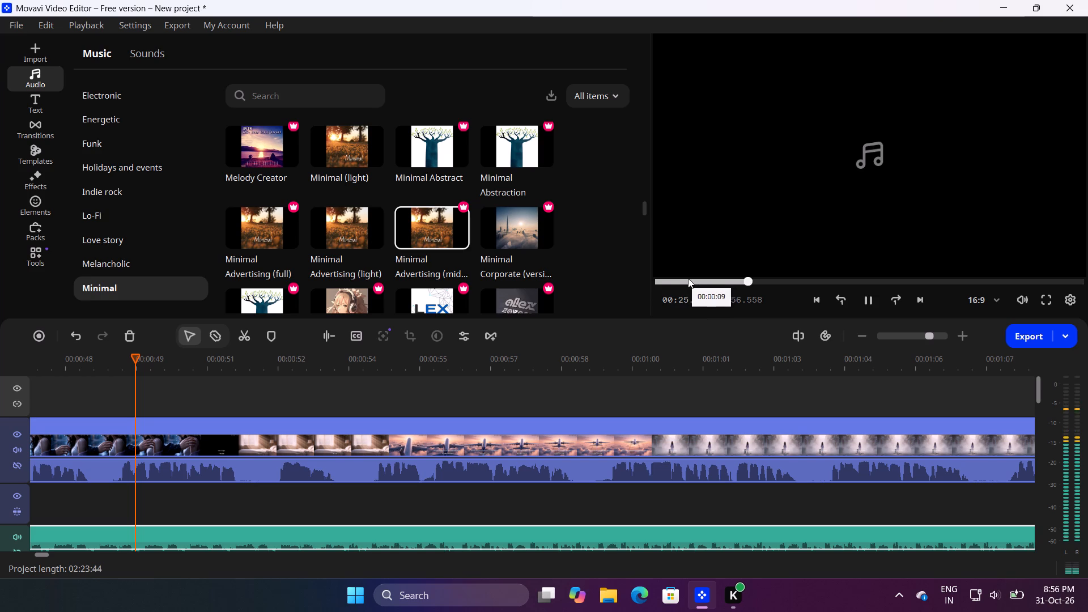
Pause the Minimal Advertising (mid…) preview and rewind it to about 00:02.
click(864, 299)
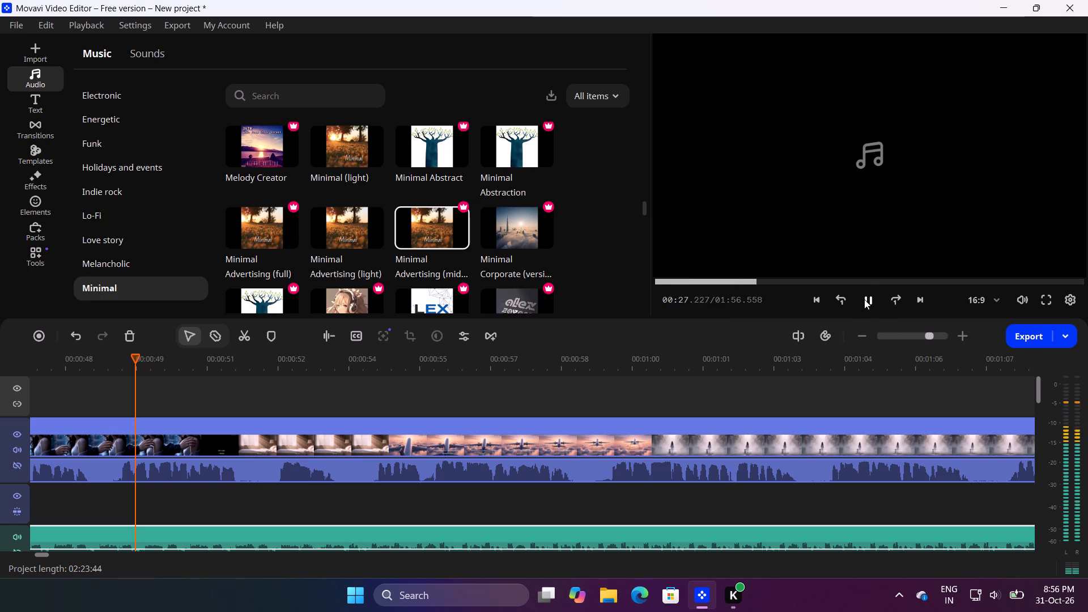
click(673, 281)
click(673, 281)
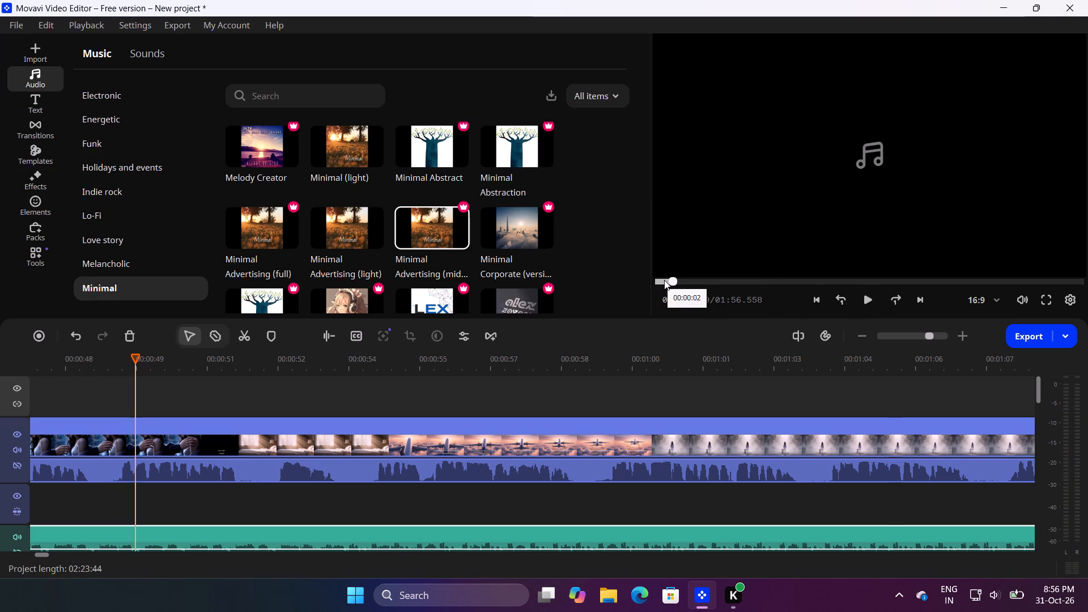
click(664, 279)
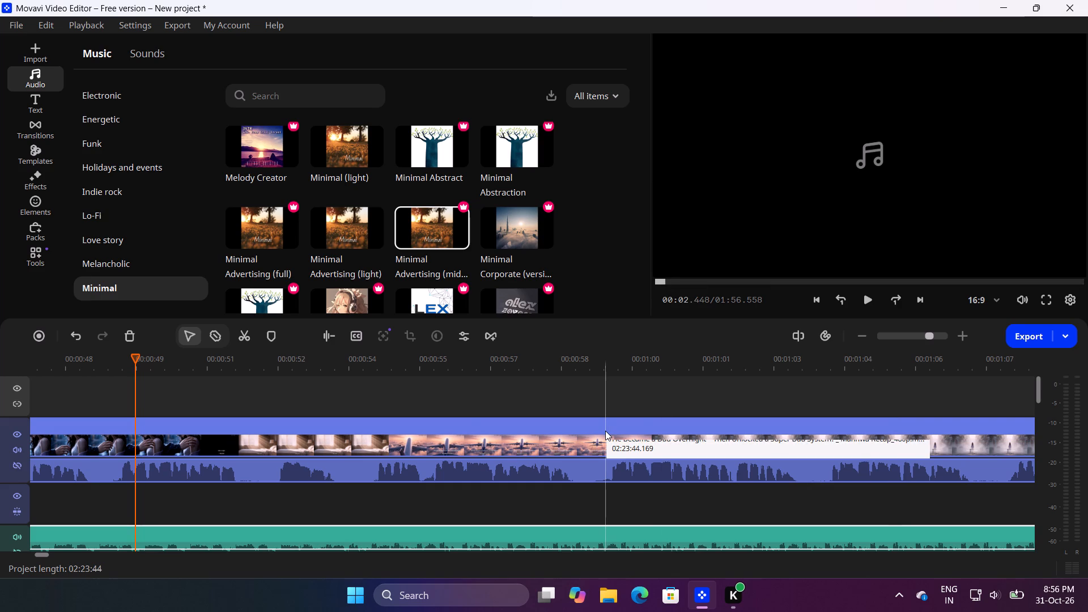
Play the recap video together with the Corporate Summits (20sec) music from about 00:01.
scroll(467, 473, up, 1)
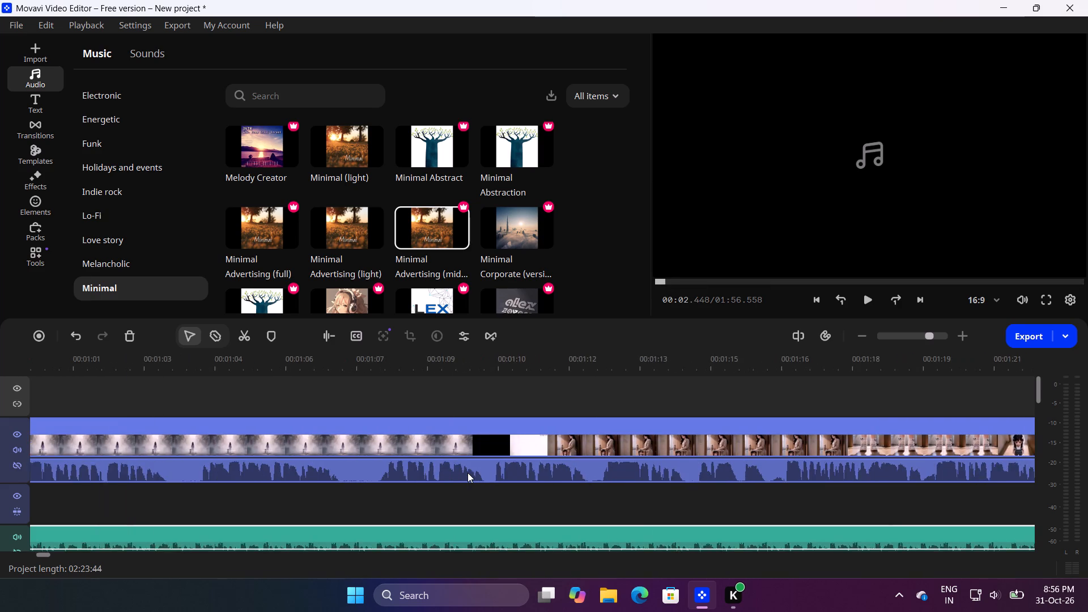
scroll(467, 473, up, 7)
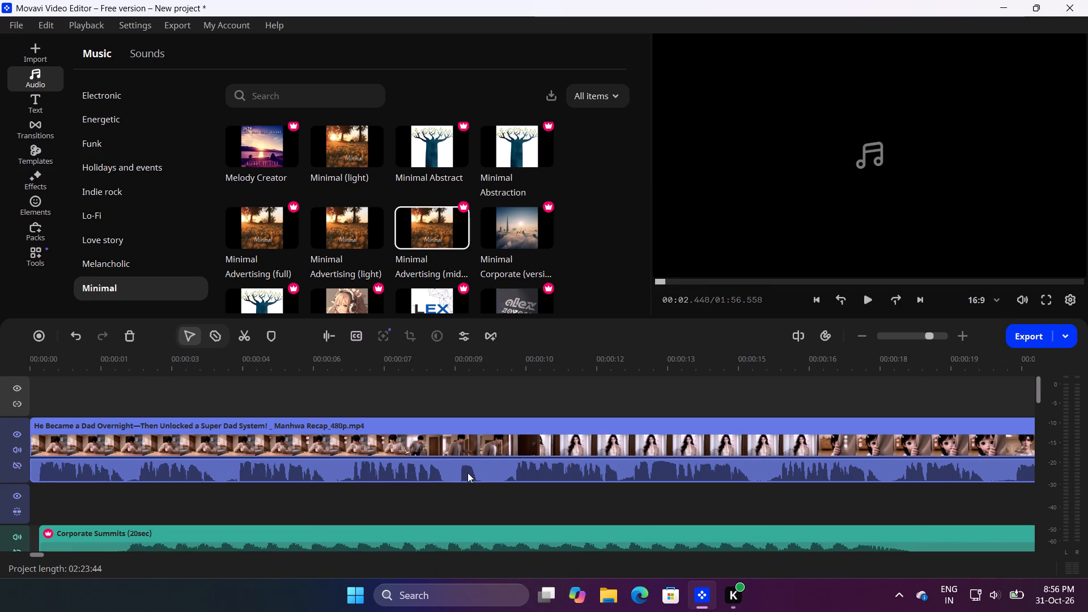
scroll(467, 473, up, 1)
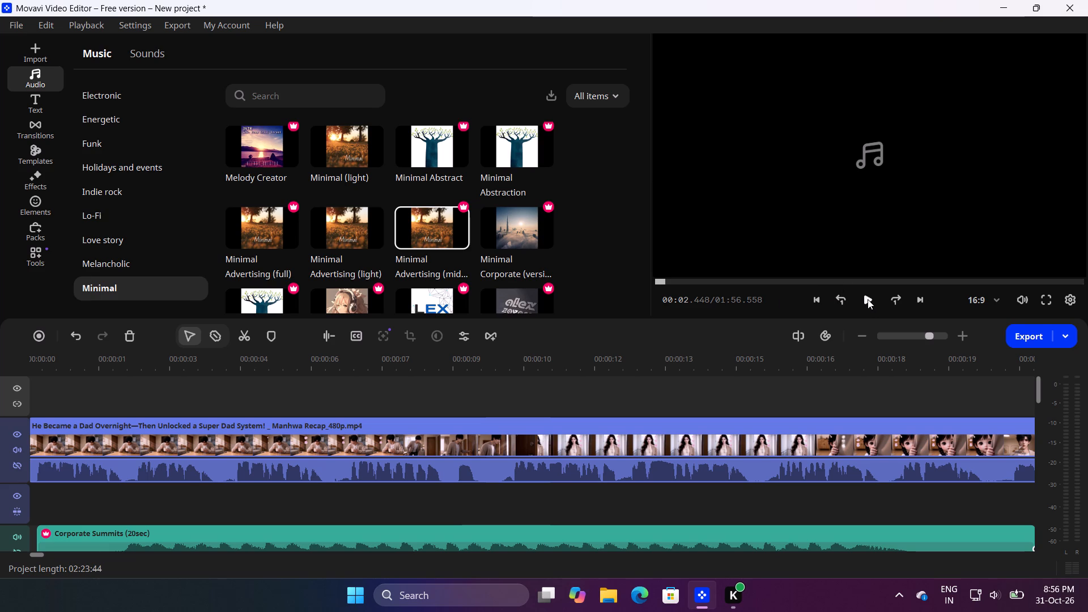
click(868, 299)
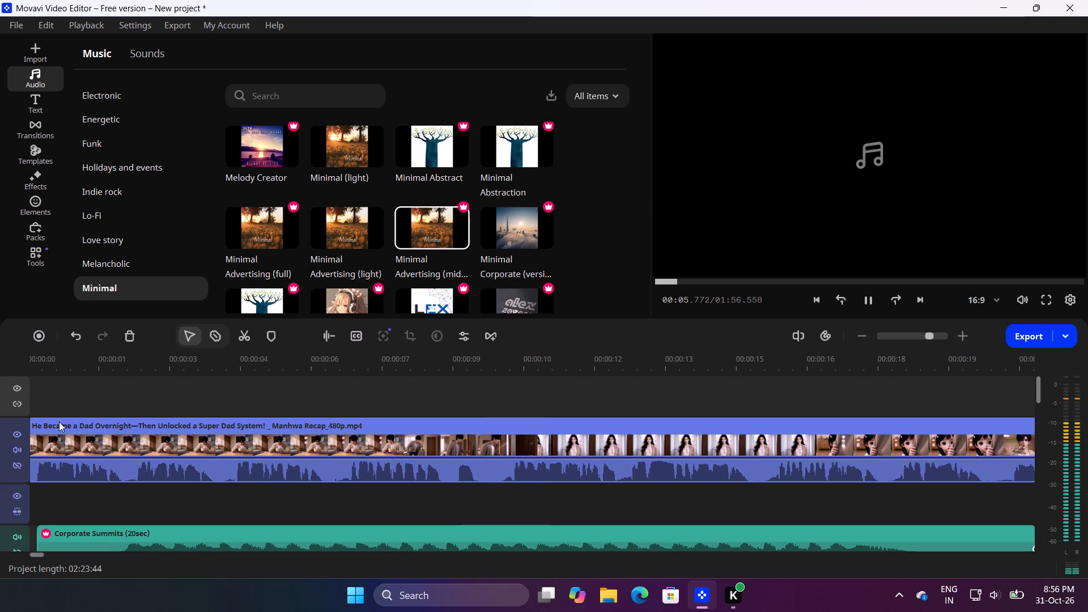
click(84, 447)
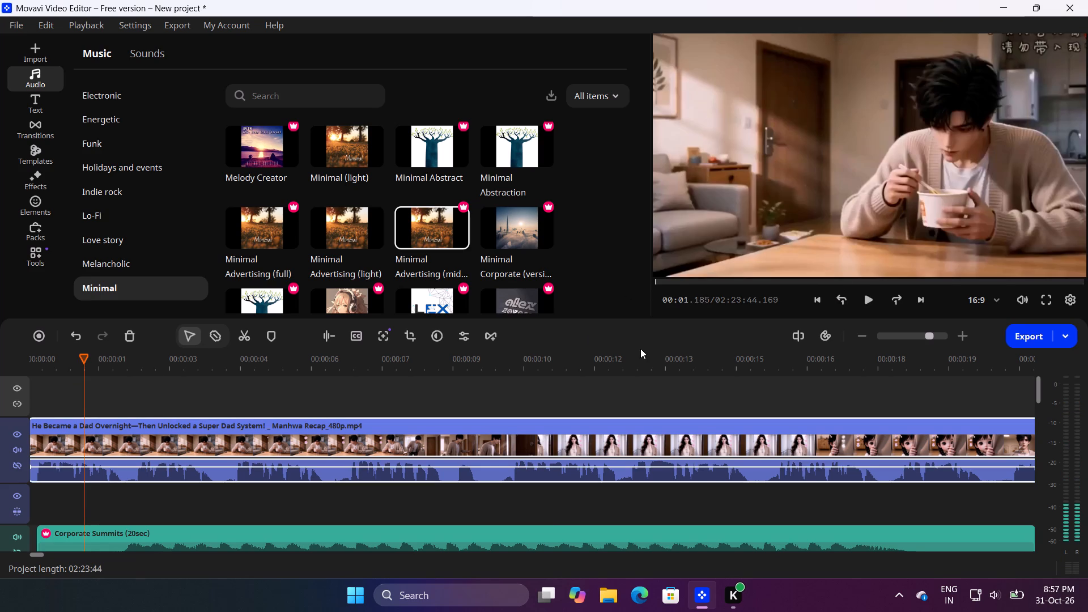
click(868, 296)
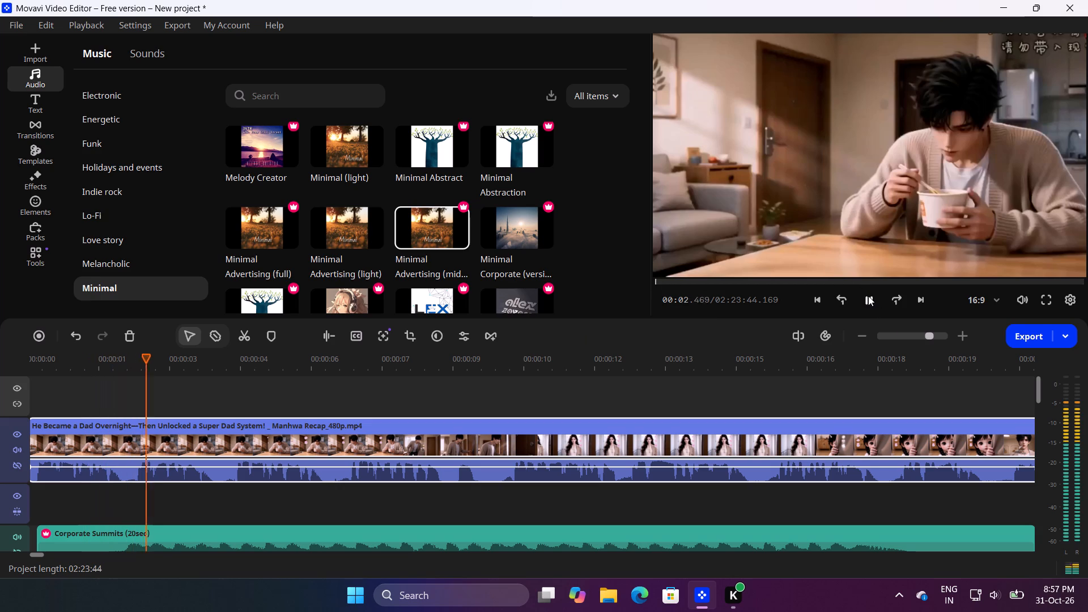
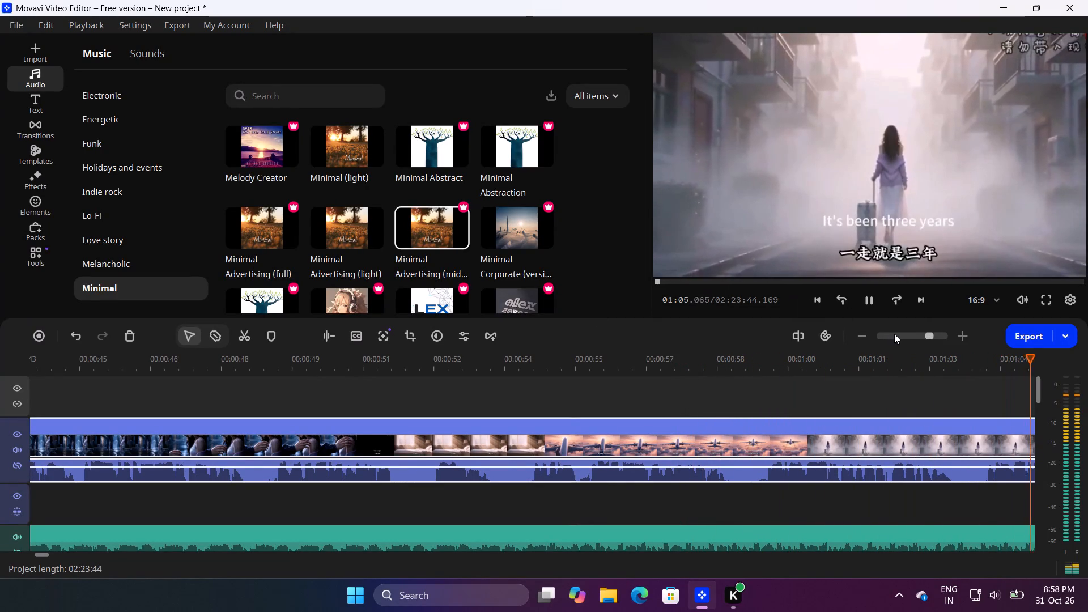
Preview the Mirage track from the Minimal collection and place it on the audio track directly after Dream of elegance, at about 08:54.
click(914, 334)
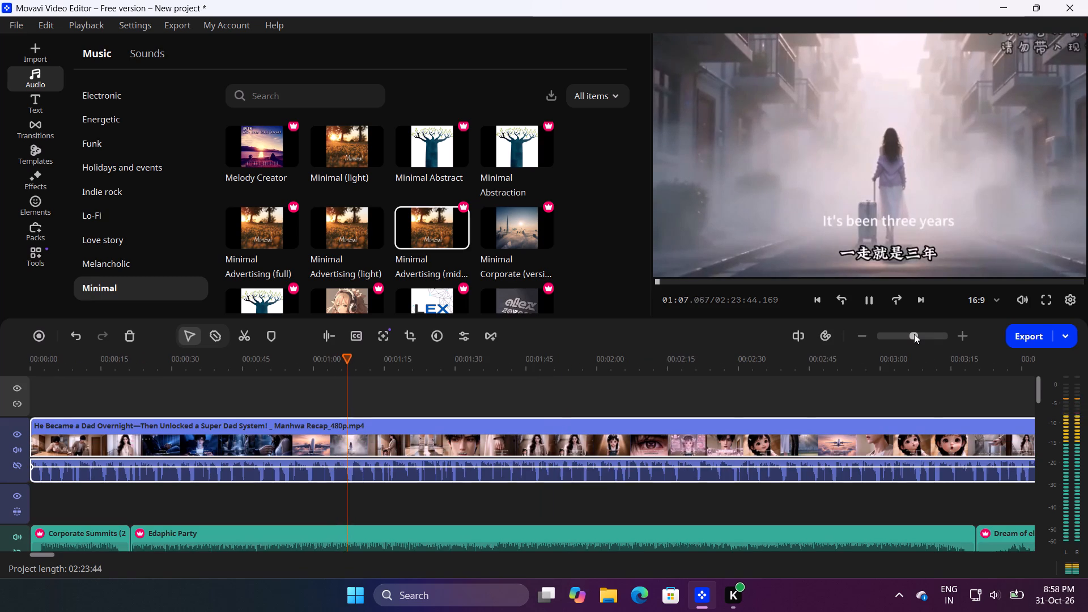
click(914, 334)
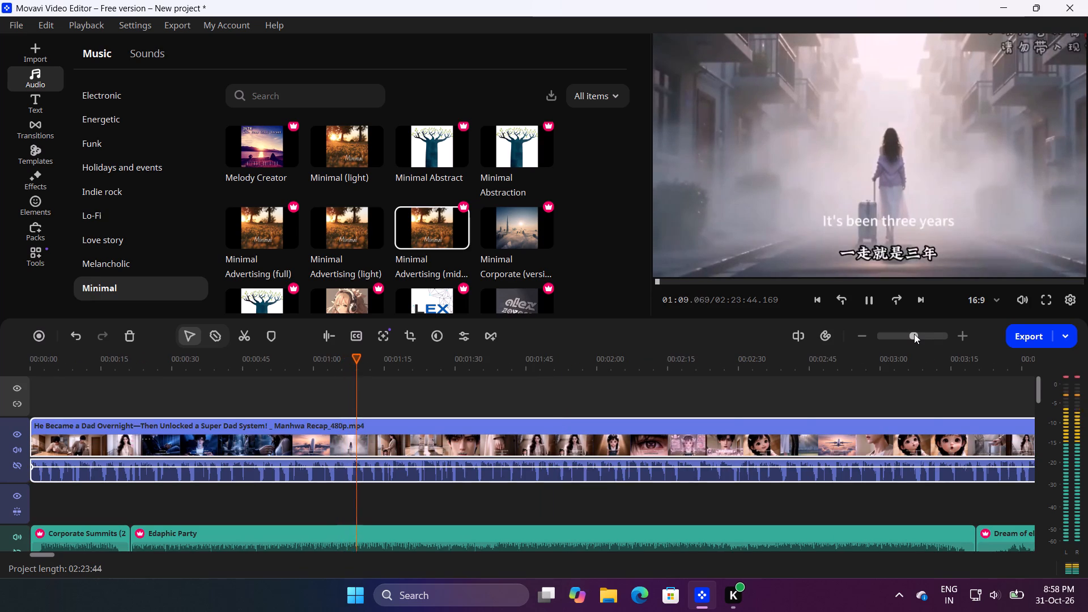
triple_click(903, 334)
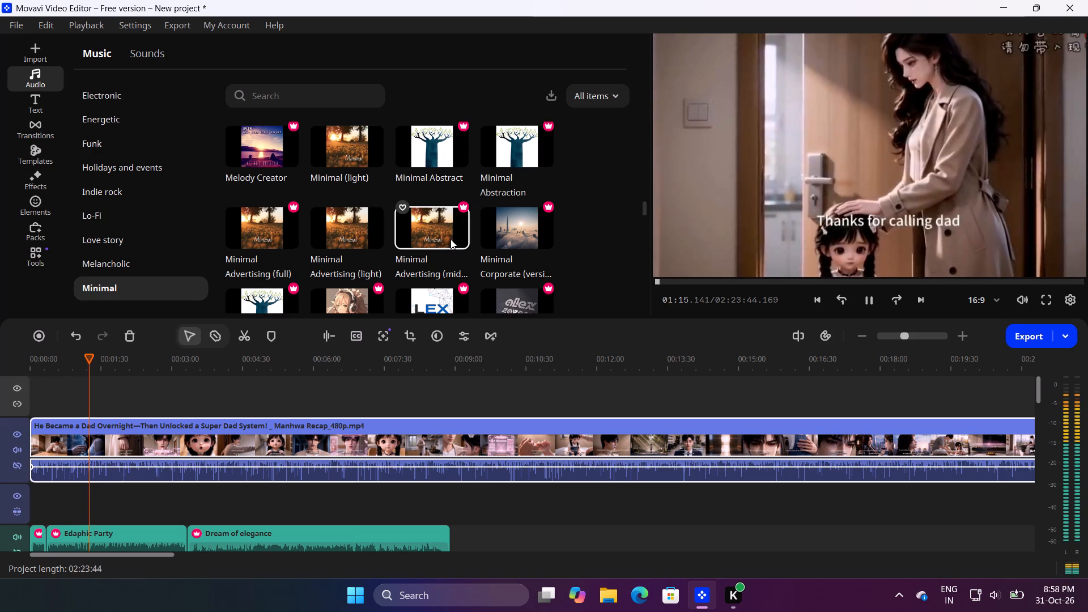
scroll(450, 239, down, 3)
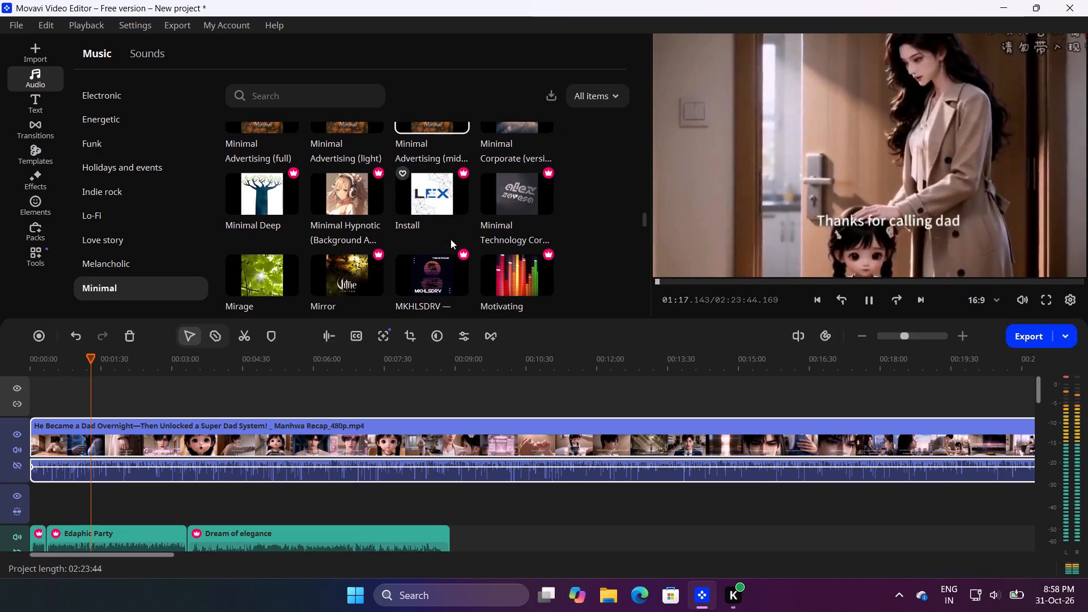
click(267, 273)
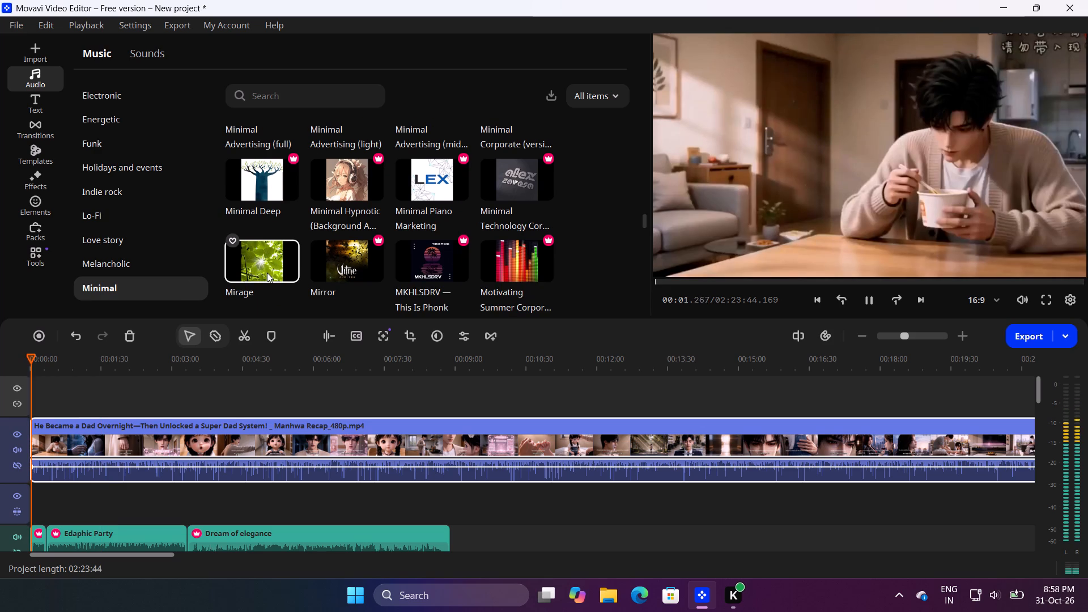
drag(267, 273, 303, 322)
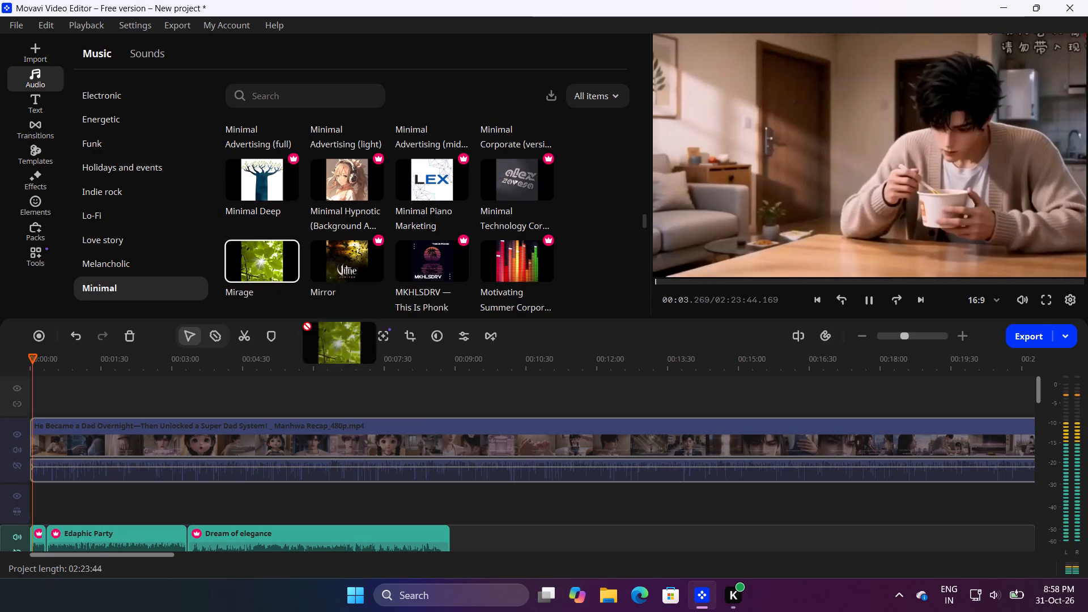
drag(303, 322, 453, 520)
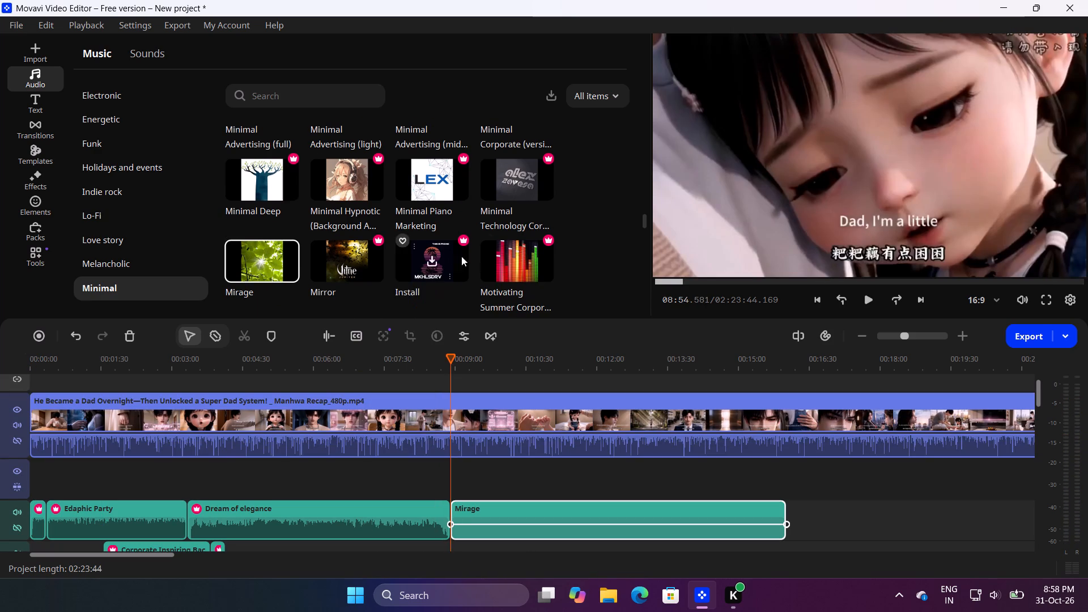
Preview the Motivating Summer Corpor… track and place it just after Mirage on the audio track, at about 16:06.
click(516, 262)
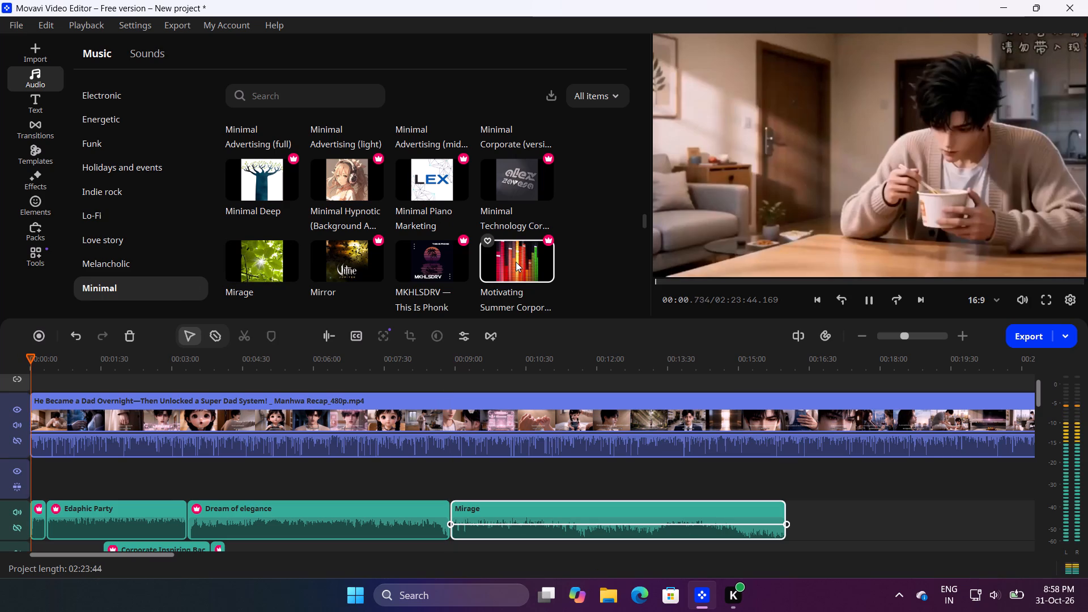
drag(516, 262, 615, 345)
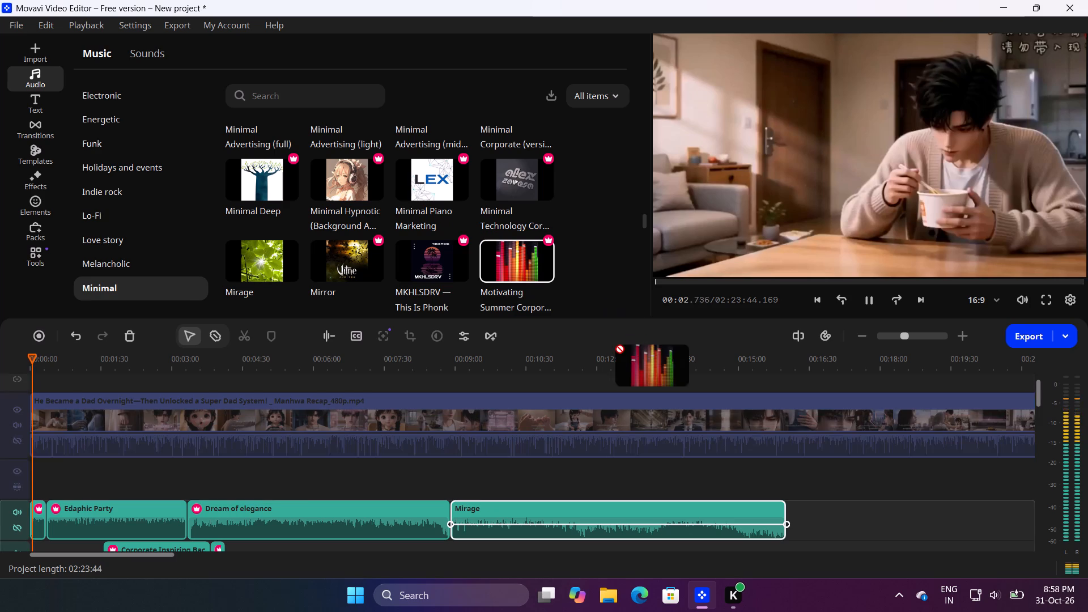
drag(615, 345, 792, 515)
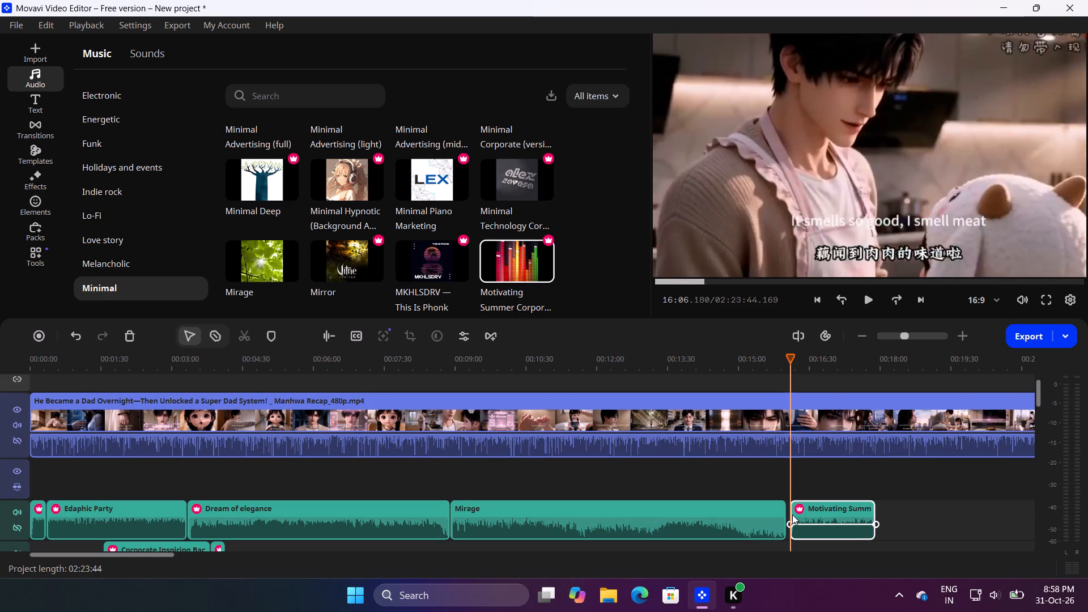
drag(824, 465, 590, 371)
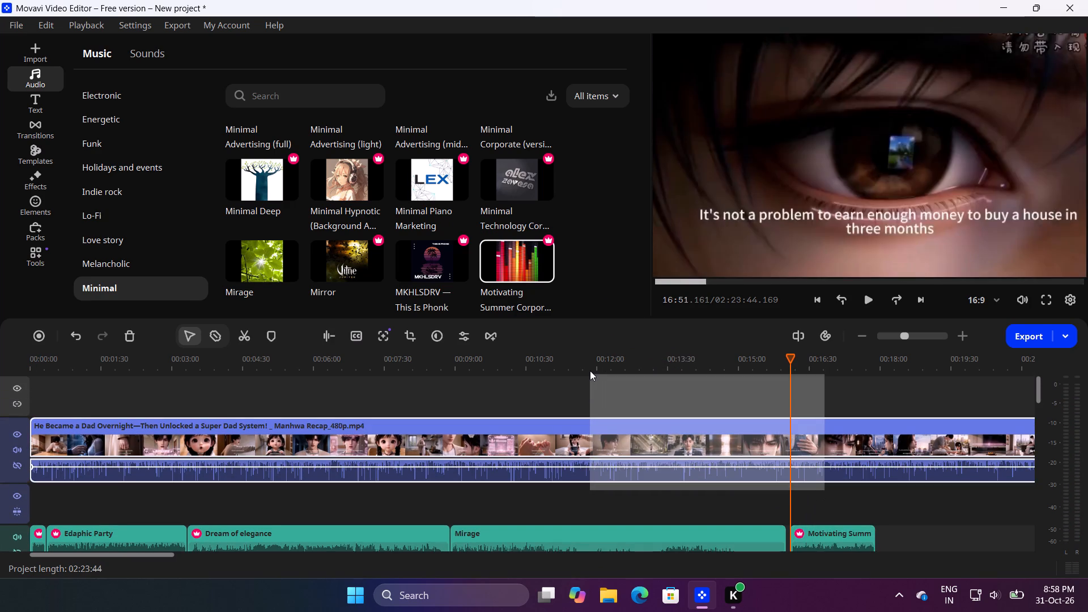
Preview the Serene Echoes track from the Minimal collection and place it shortly after the Motivating Summer clip, at about 18:05.
scroll(479, 262, down, 1)
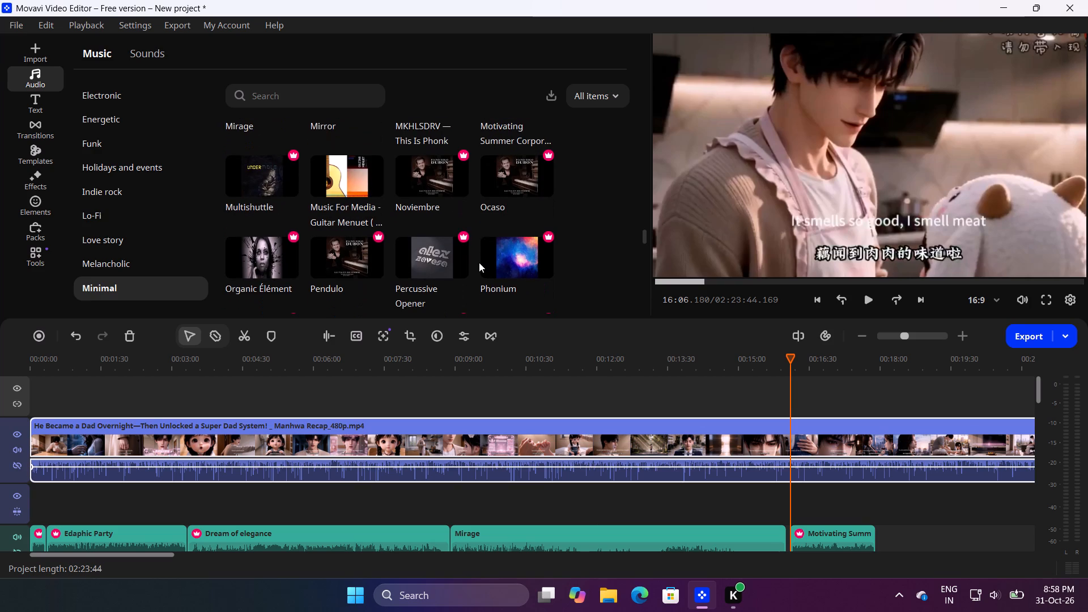
scroll(479, 262, down, 1)
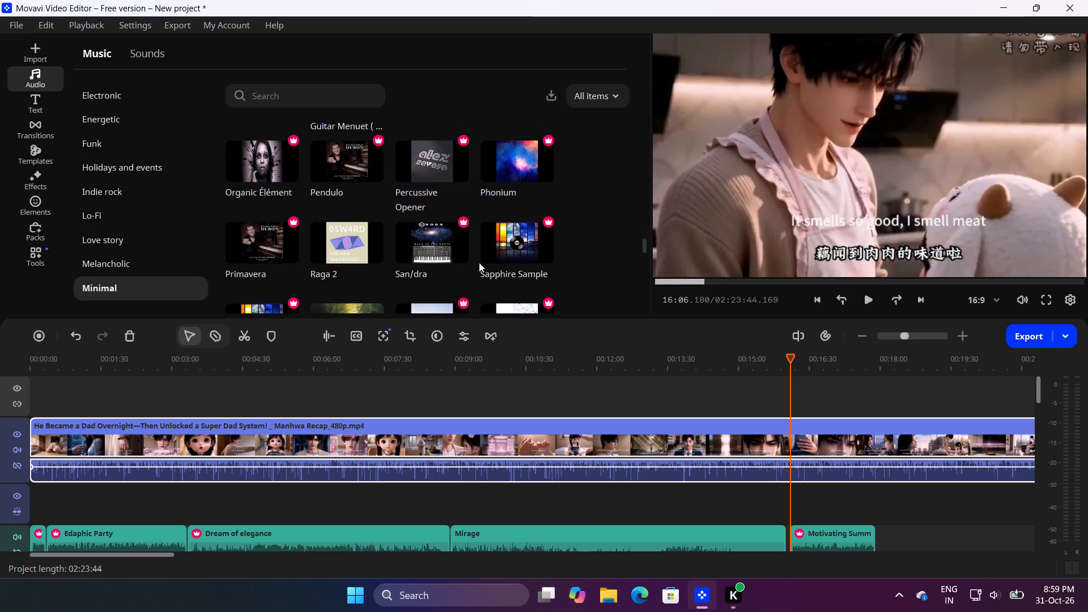
scroll(479, 262, down, 1)
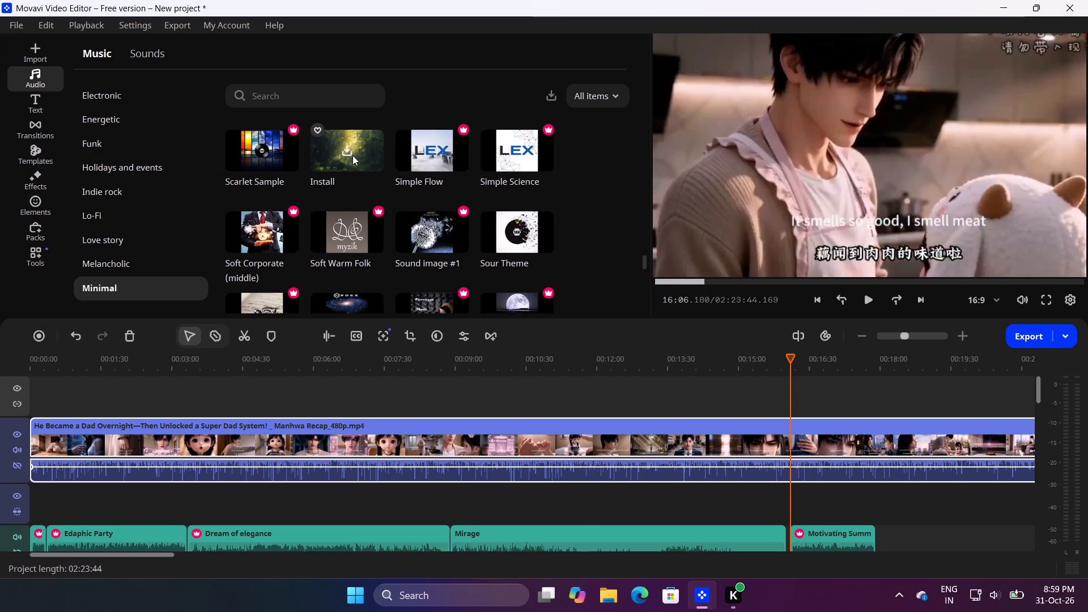
click(351, 154)
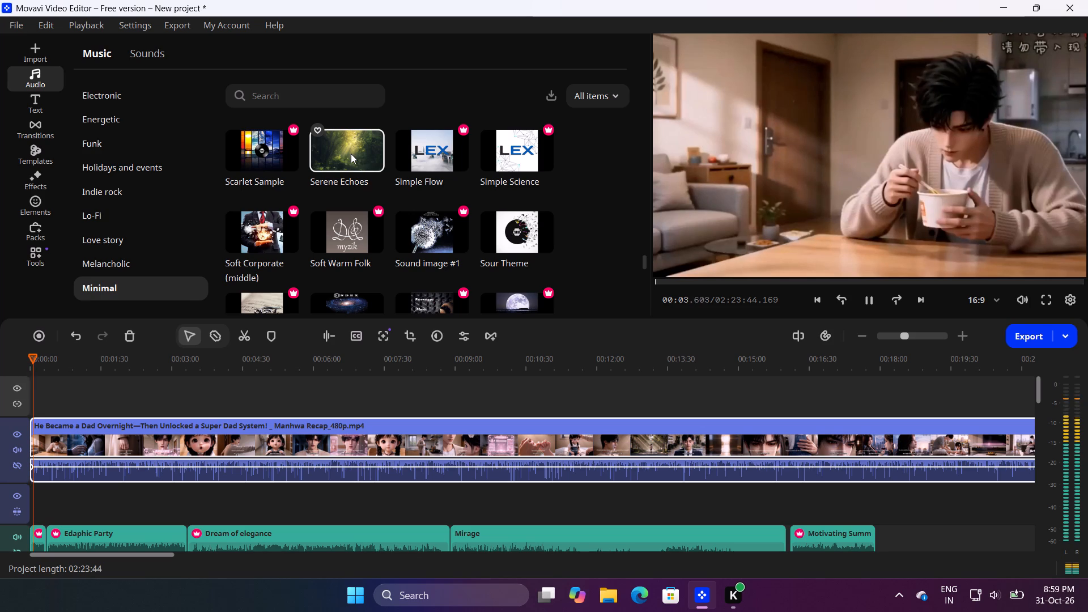
drag(351, 154, 809, 446)
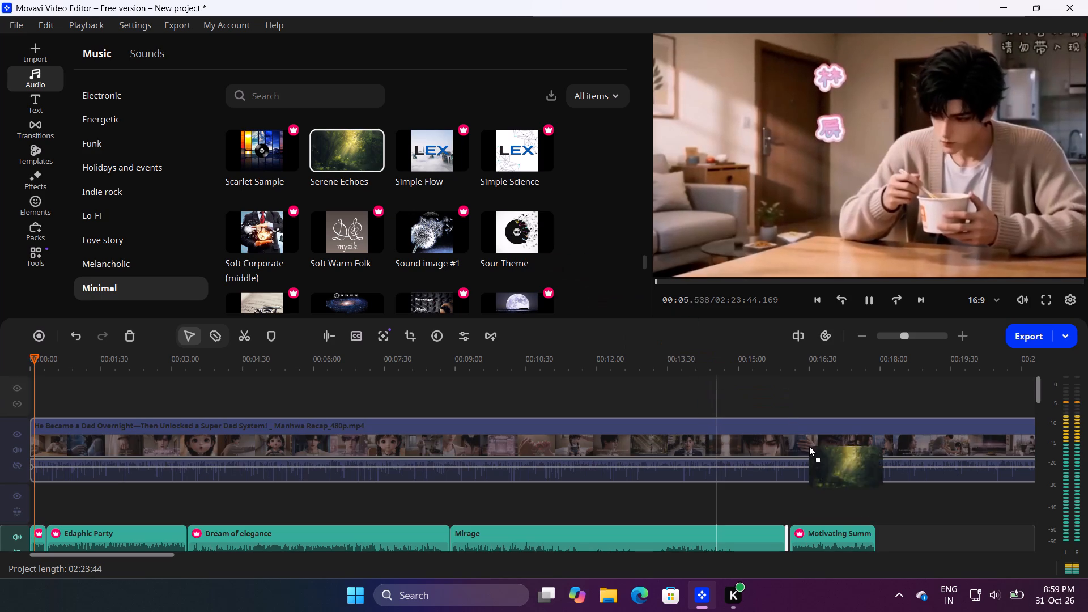
drag(809, 446, 884, 518)
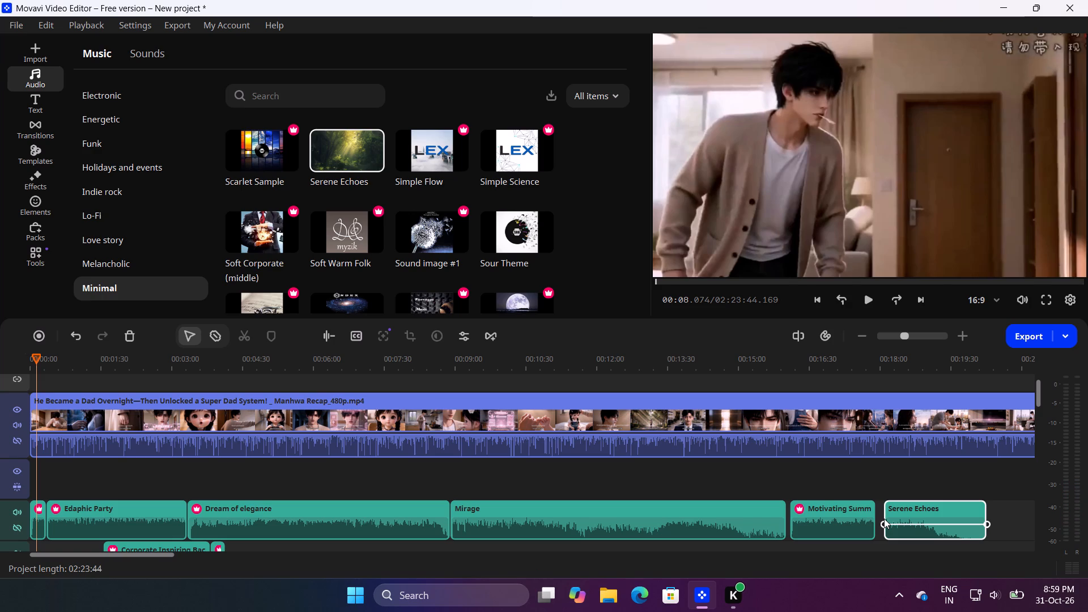
Move the Corporate Inspiring Background clip from the lower audio track to the main music track, directly after Serene Echoes at about 20:16.
click(915, 334)
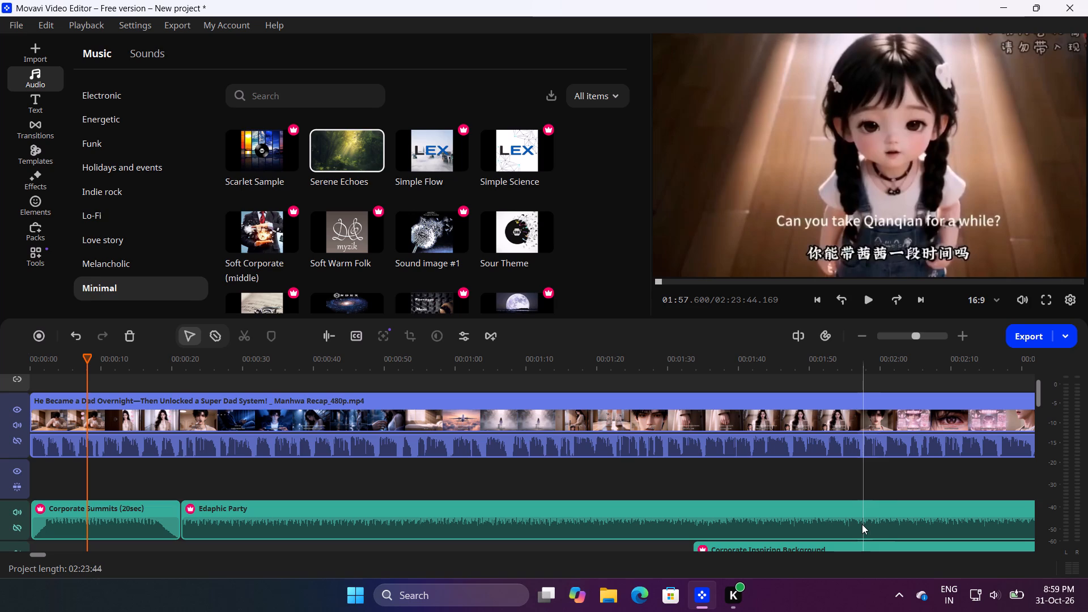
click(857, 546)
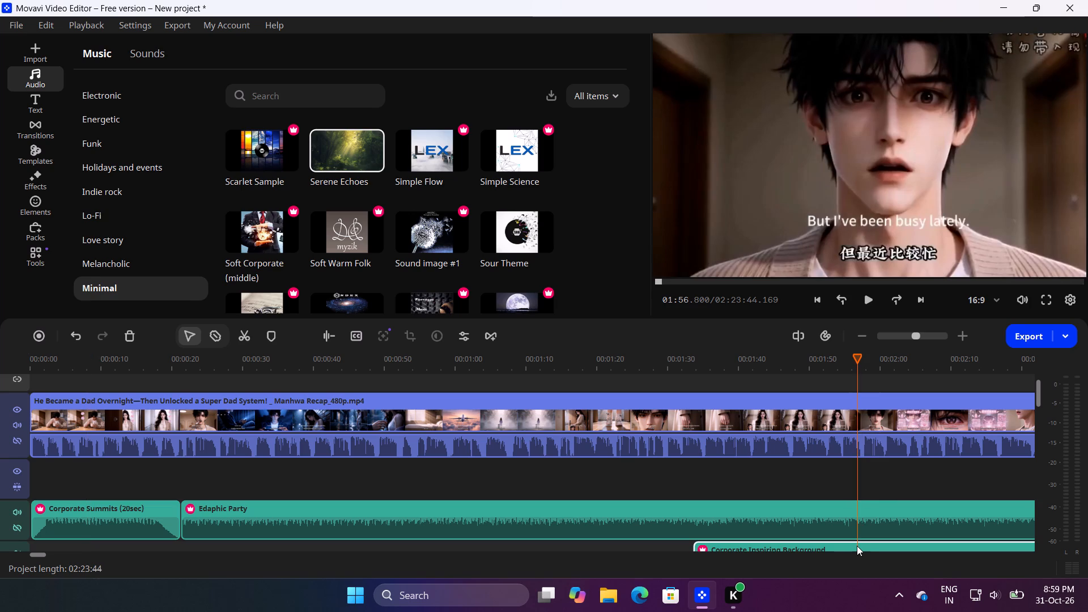
drag(857, 546, 901, 529)
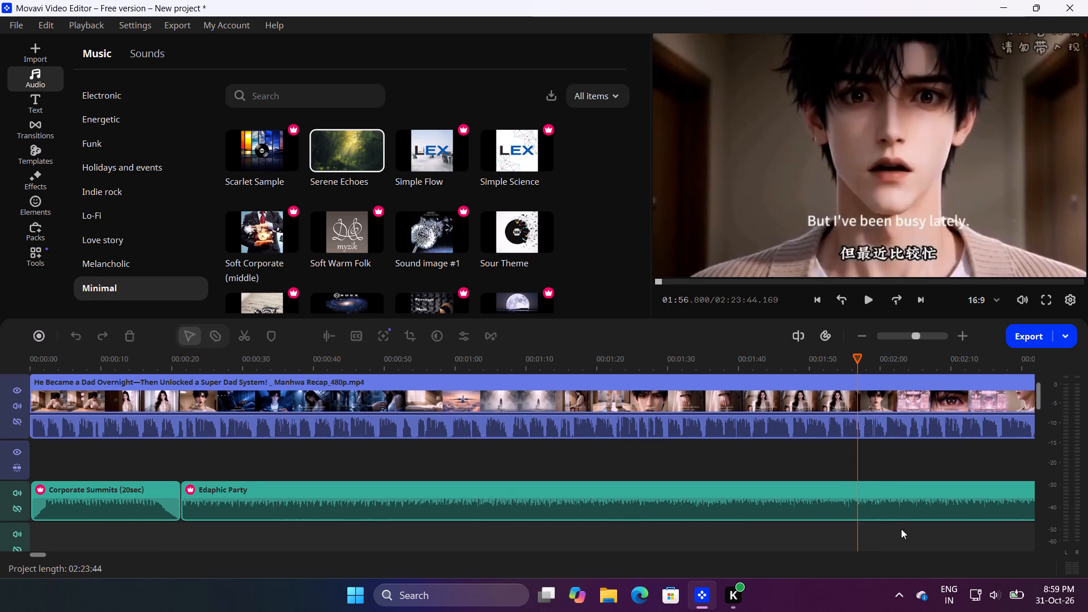
drag(901, 529, 1087, 453)
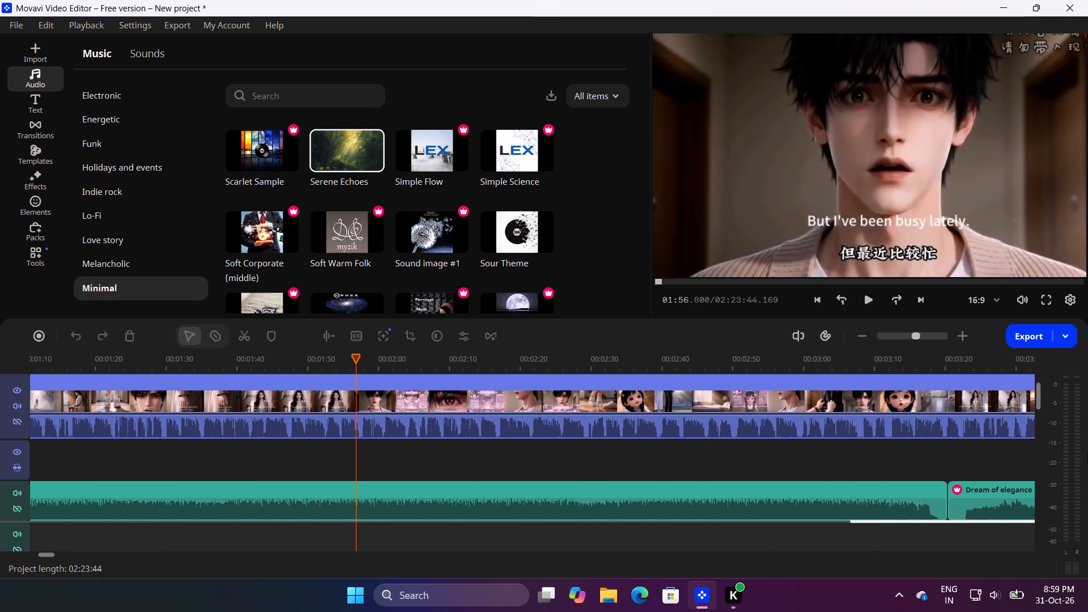
drag(1087, 453, 1087, 445)
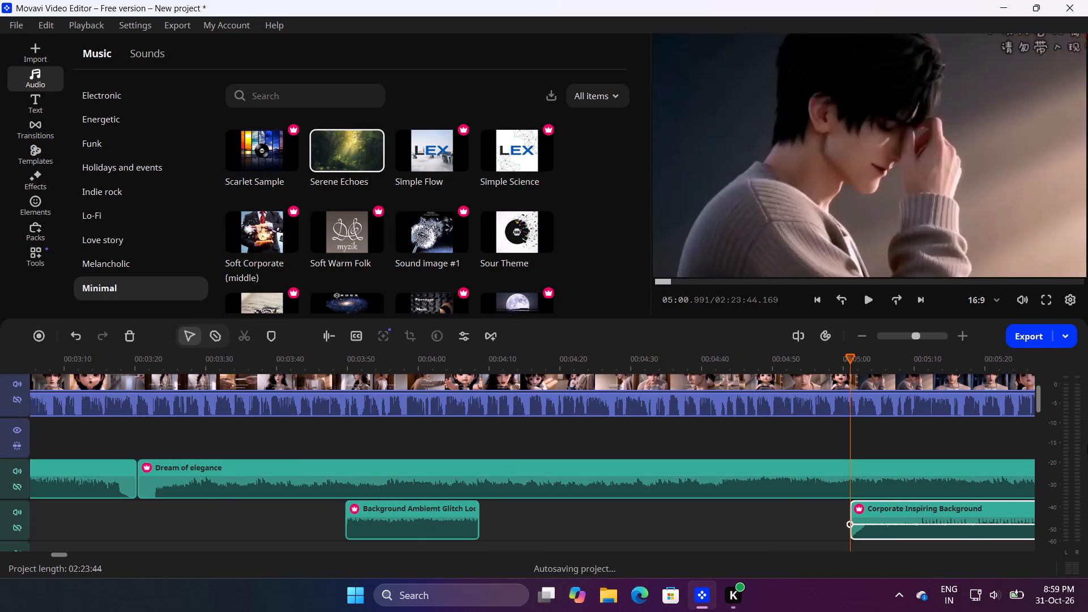
drag(926, 508, 942, 500)
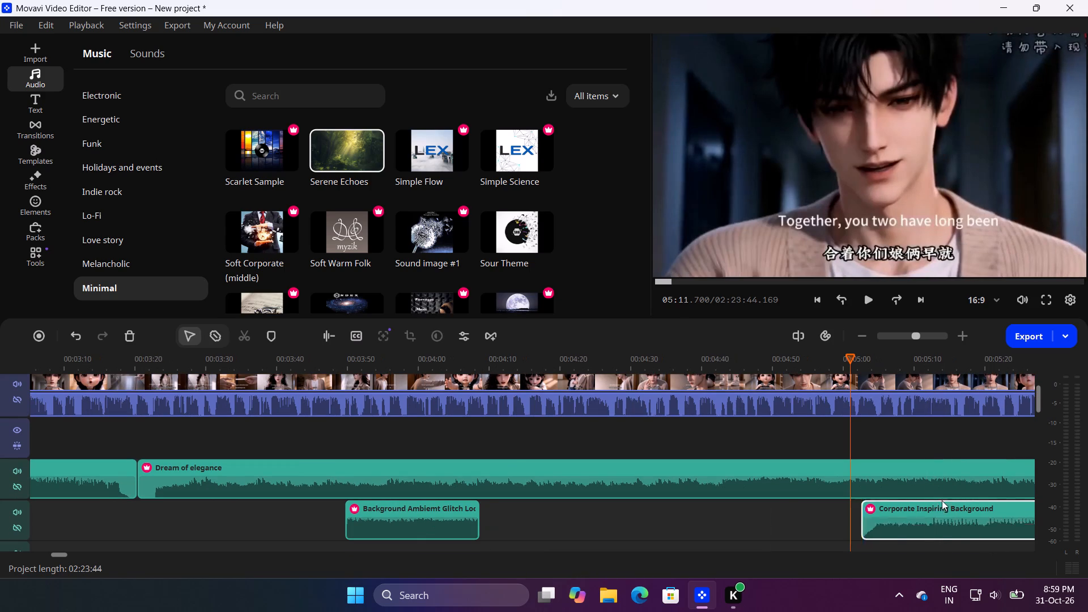
drag(942, 500, 1041, 450)
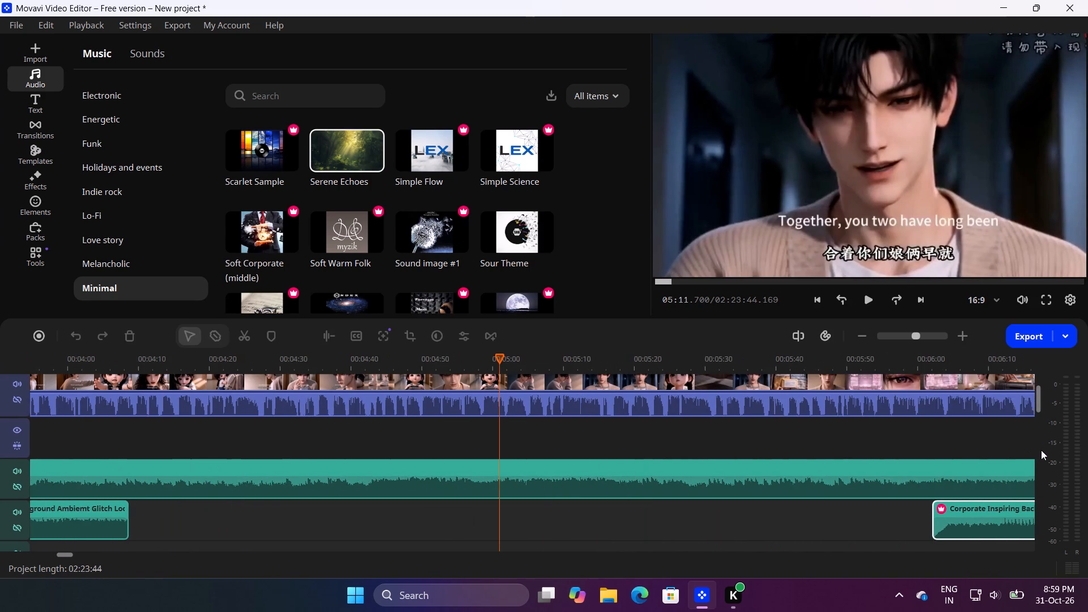
drag(1041, 450, 1073, 436)
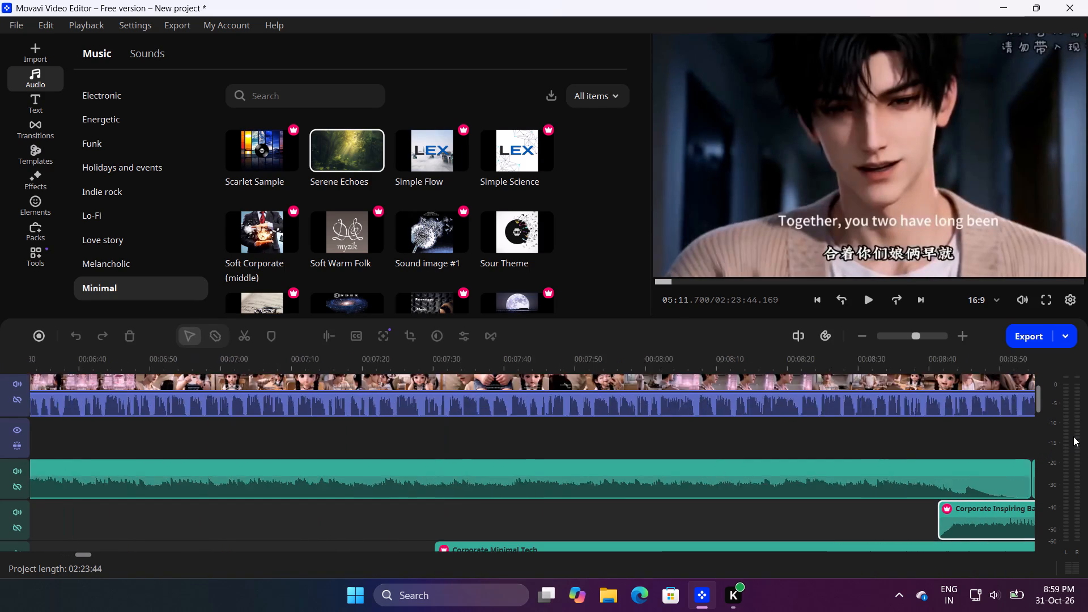
drag(1073, 436, 1087, 431)
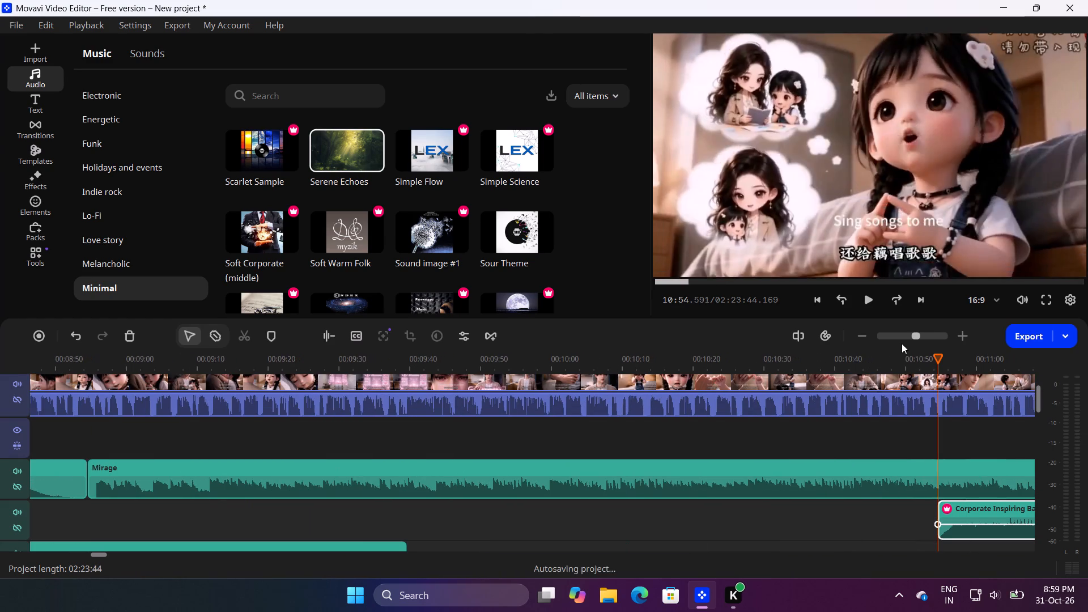
click(896, 335)
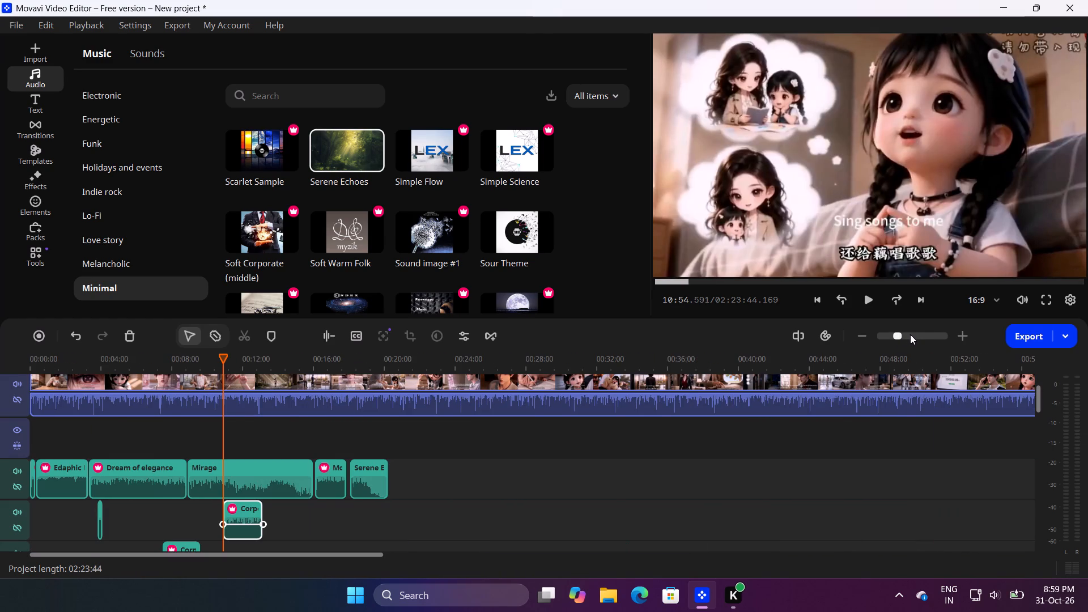
click(910, 334)
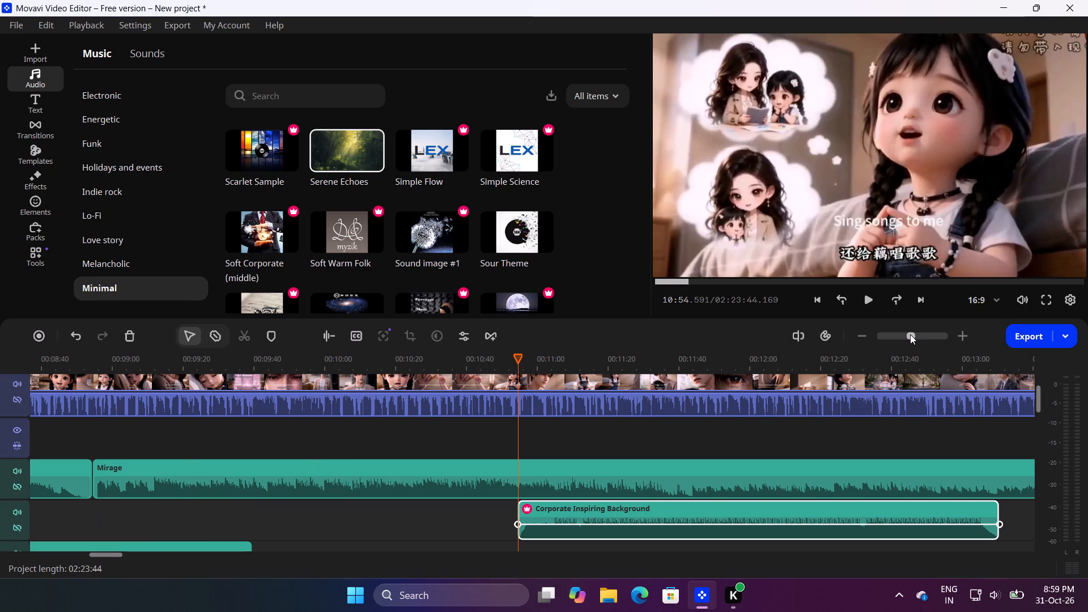
click(896, 335)
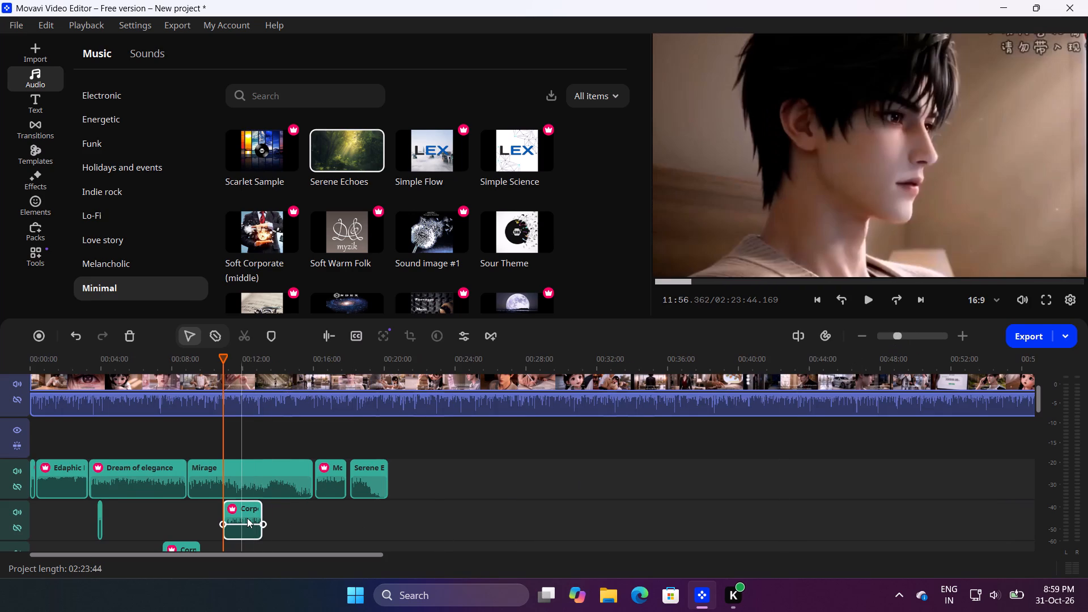
drag(247, 518, 411, 461)
drag(411, 461, 414, 494)
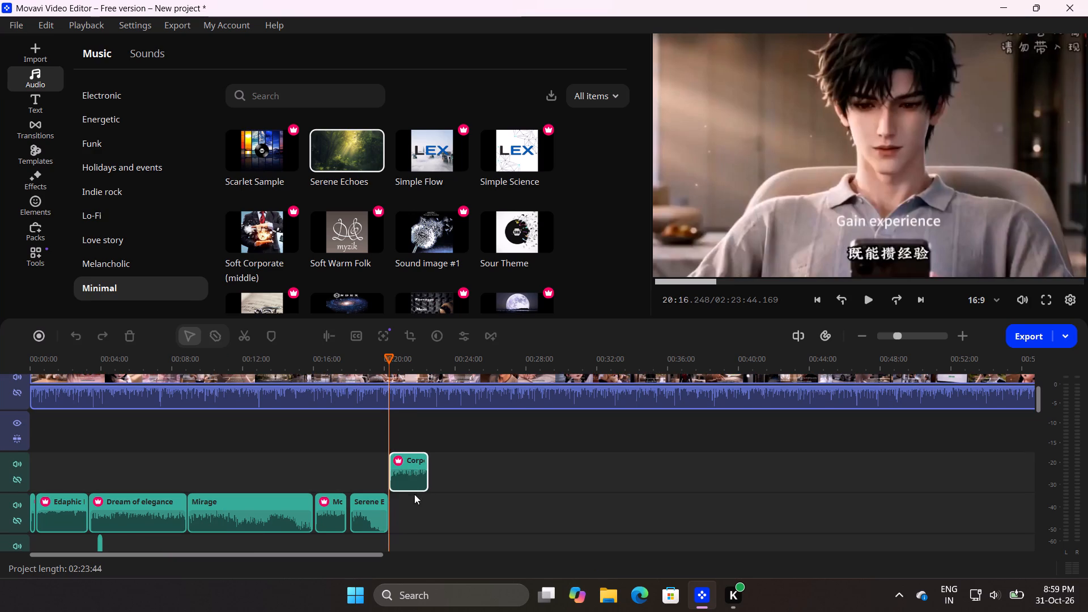
drag(414, 494, 415, 503)
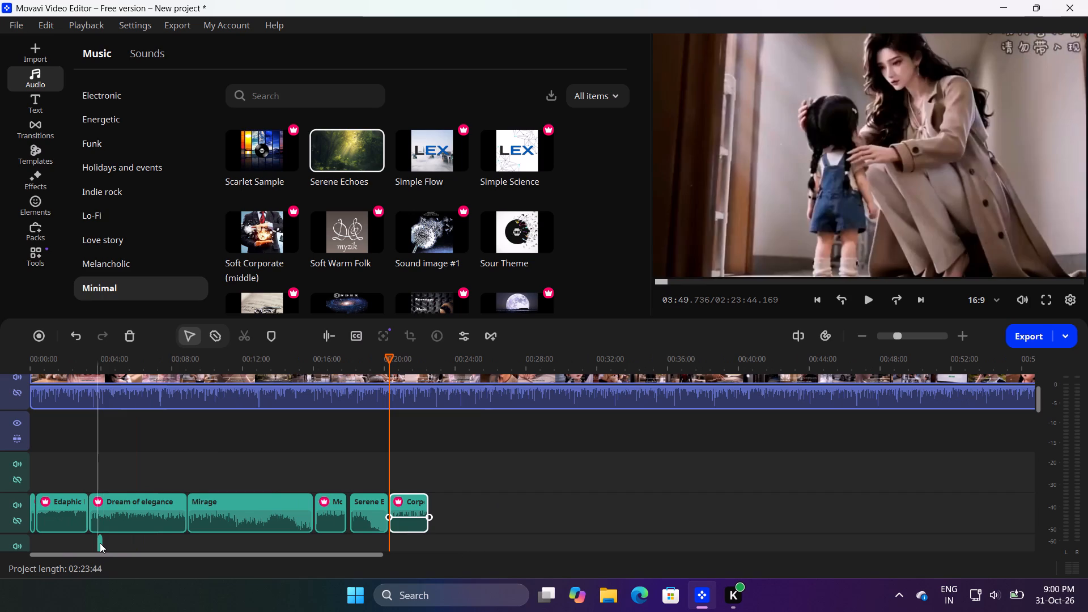
Move the short Background Ambiemt Glitch clip up to the main music track, directly after Corporate Inspiring Background at about 22:33.
drag(100, 543, 172, 538)
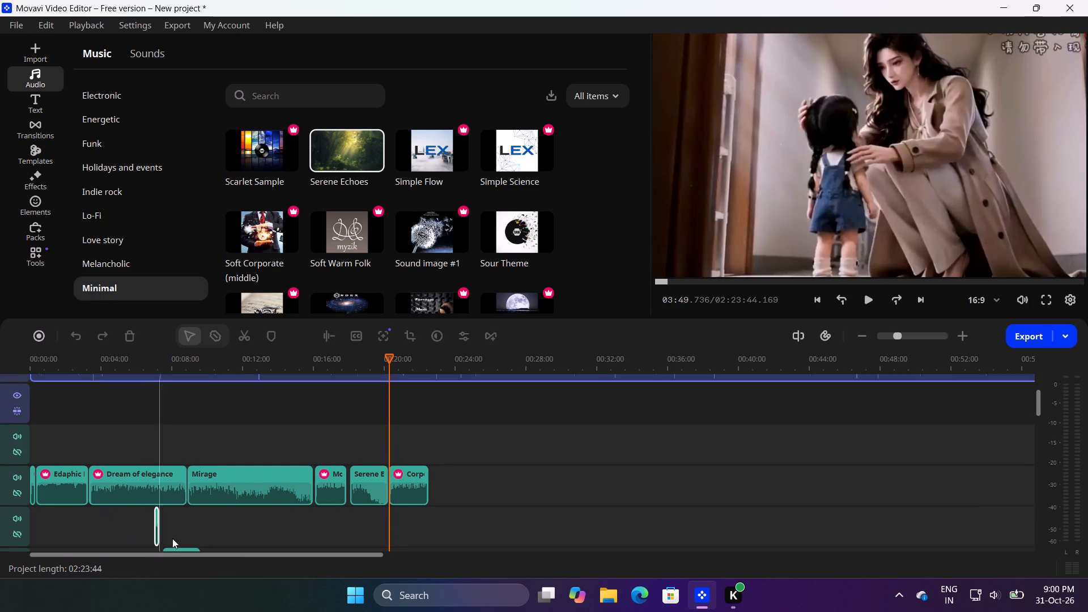
drag(172, 538, 451, 466)
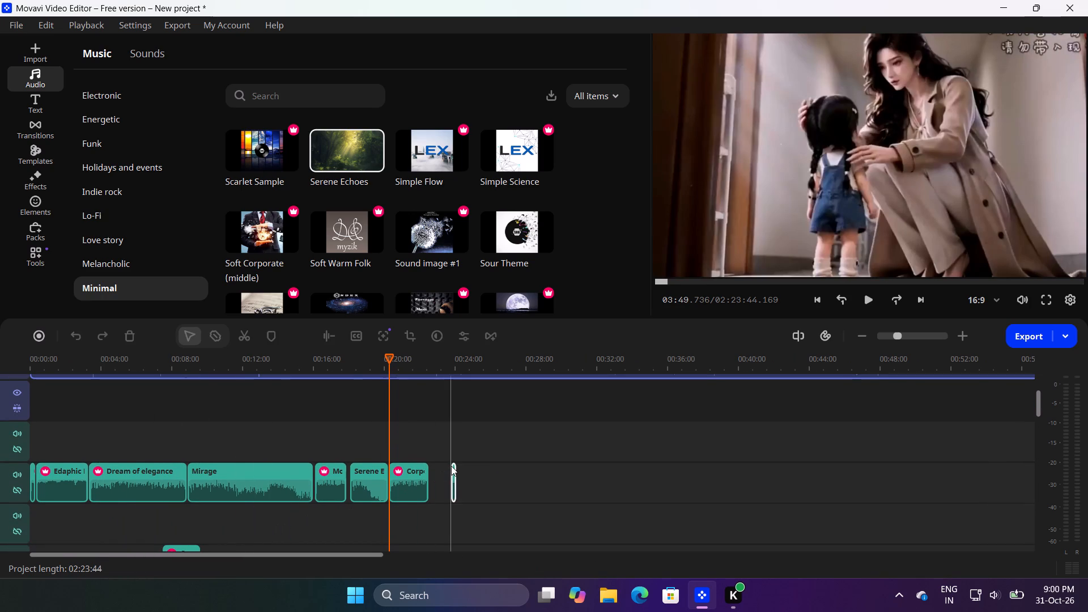
drag(451, 466, 435, 467)
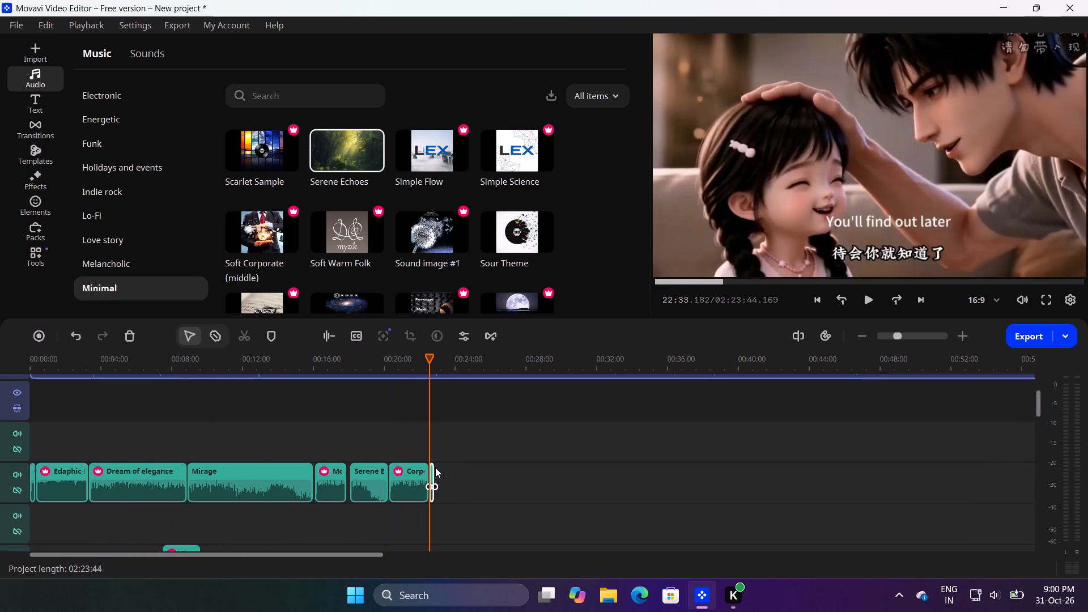
Move the Corporate Minimal Tech clip up to the main music track, directly after the Background Ambiemt Glitch clip at about 22:52.
click(167, 554)
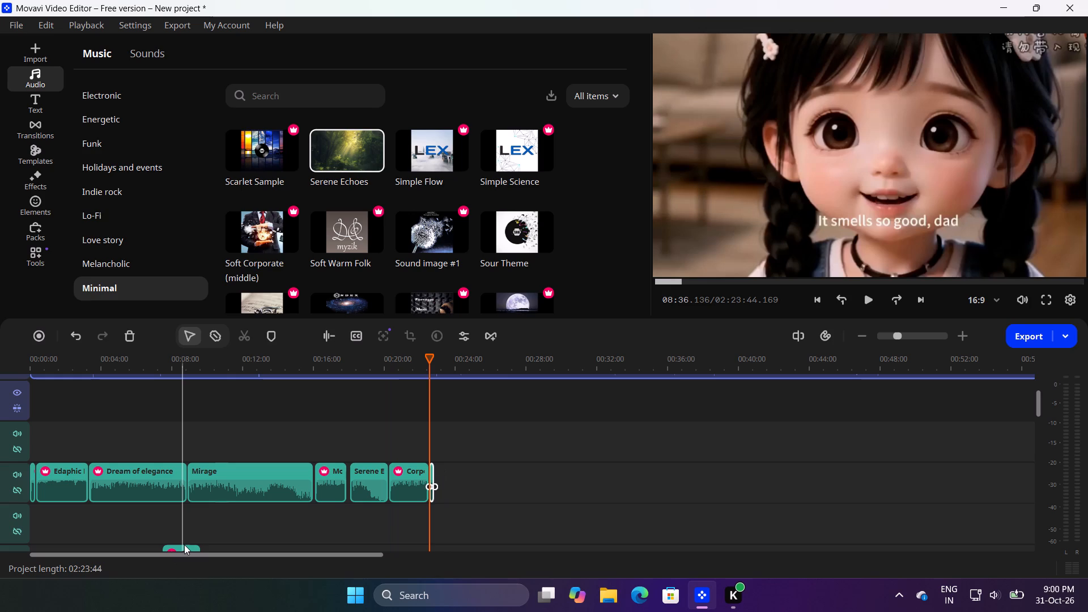
drag(184, 545, 460, 456)
click(460, 456)
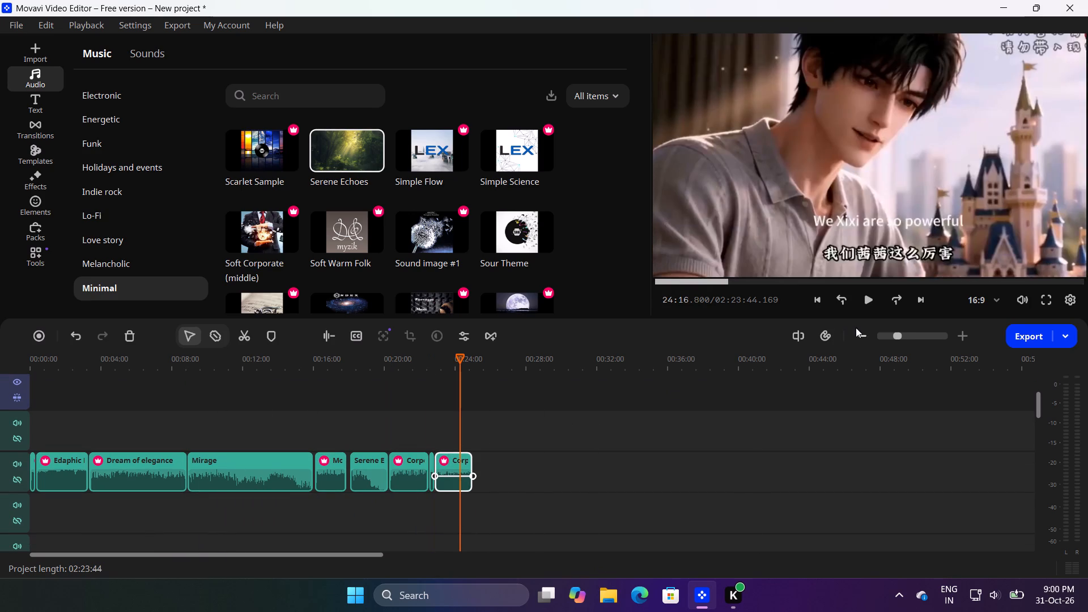
Preview the You Were You (Instrumental) track from the Minimal collection and place it at the end of Corporate Minimal Tech, at about 25:01.
click(908, 334)
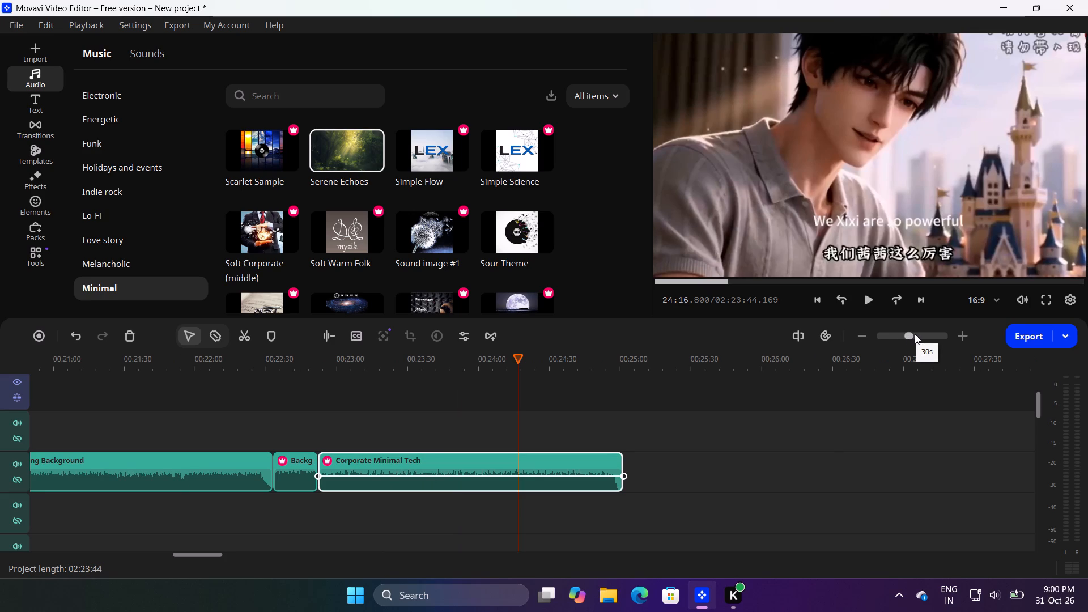
click(915, 334)
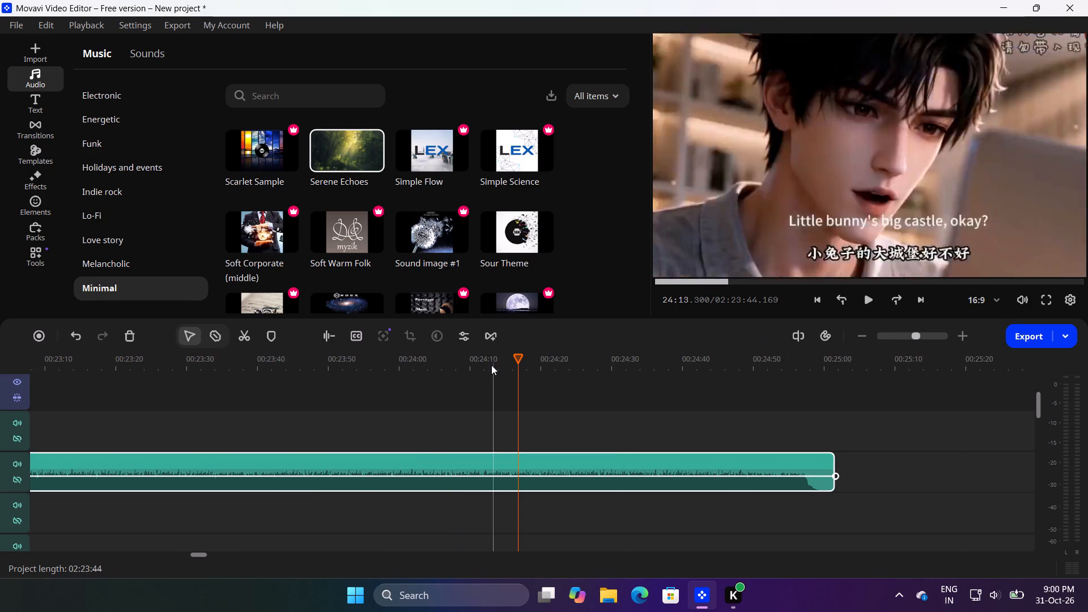
scroll(487, 280, down, 1)
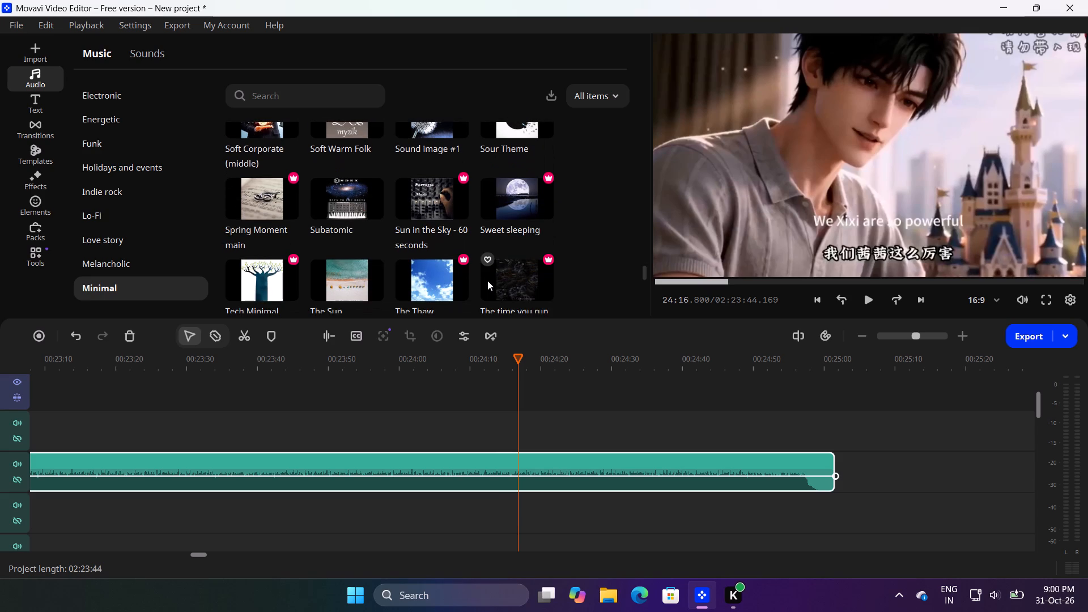
scroll(487, 280, down, 2)
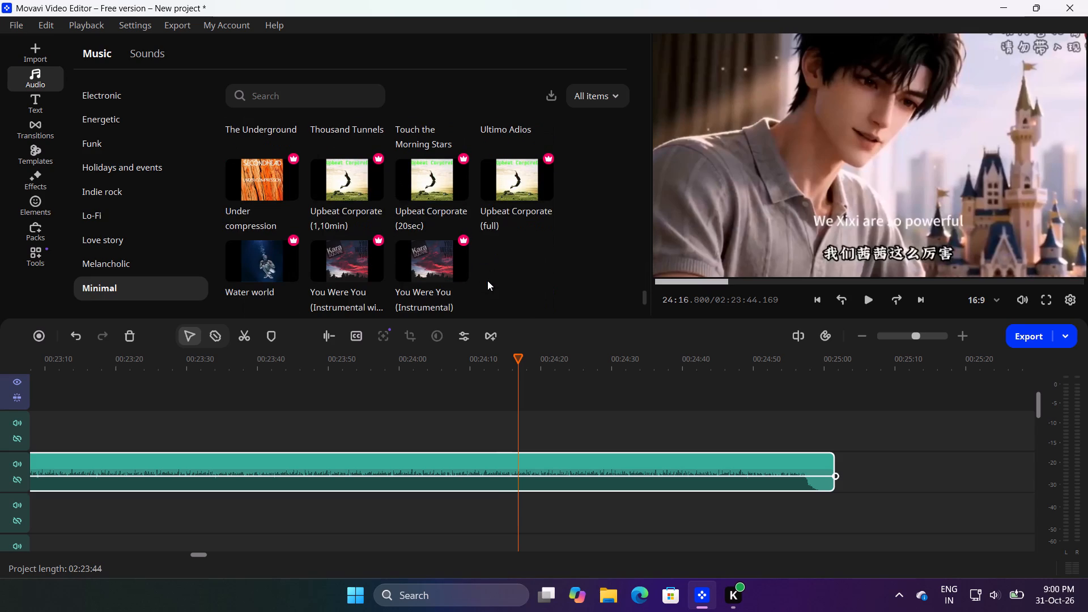
click(427, 257)
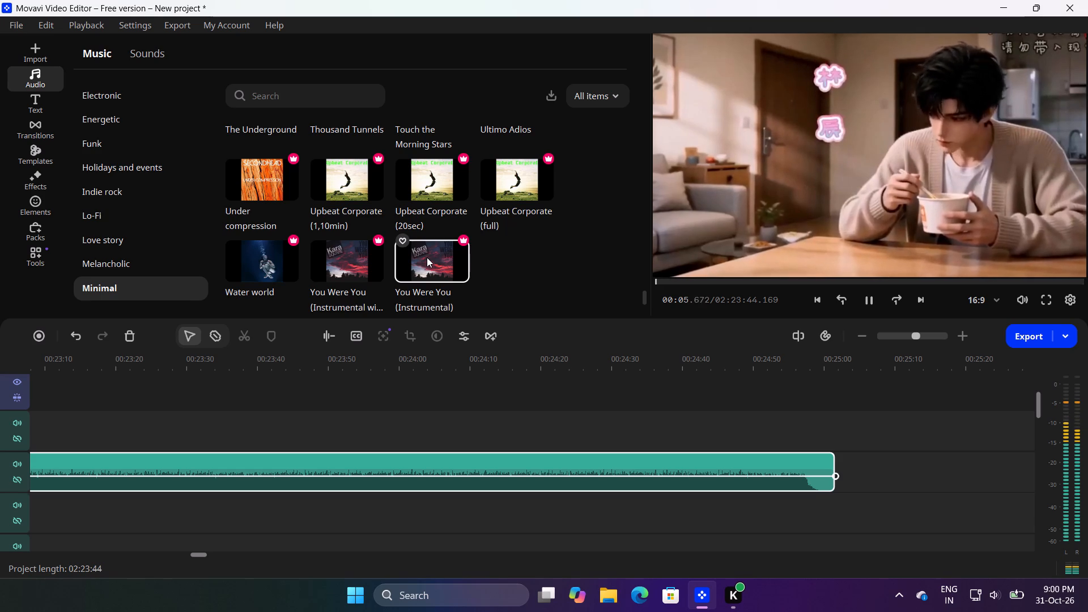
drag(427, 257, 589, 343)
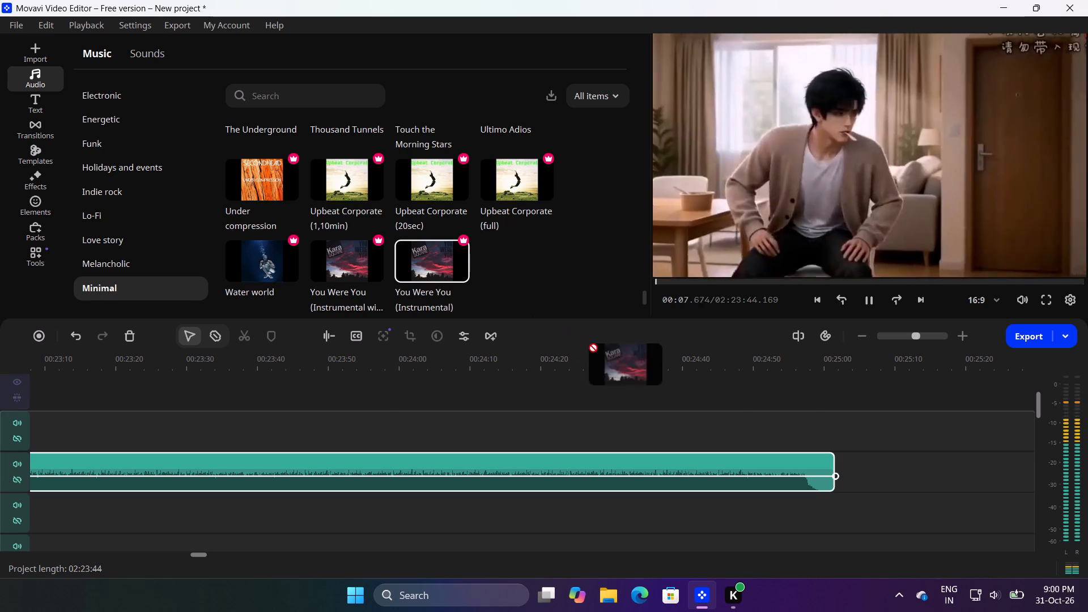
drag(589, 343, 837, 495)
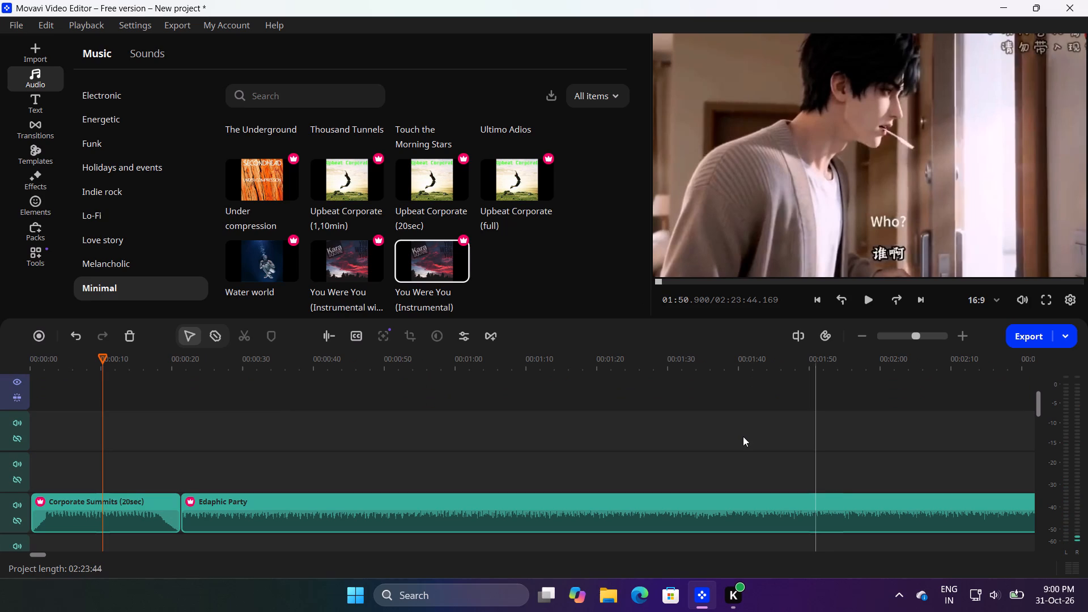
Play the Manhwa recap video with its background music from about 0:10 and check the video and music tracks against each other.
click(869, 294)
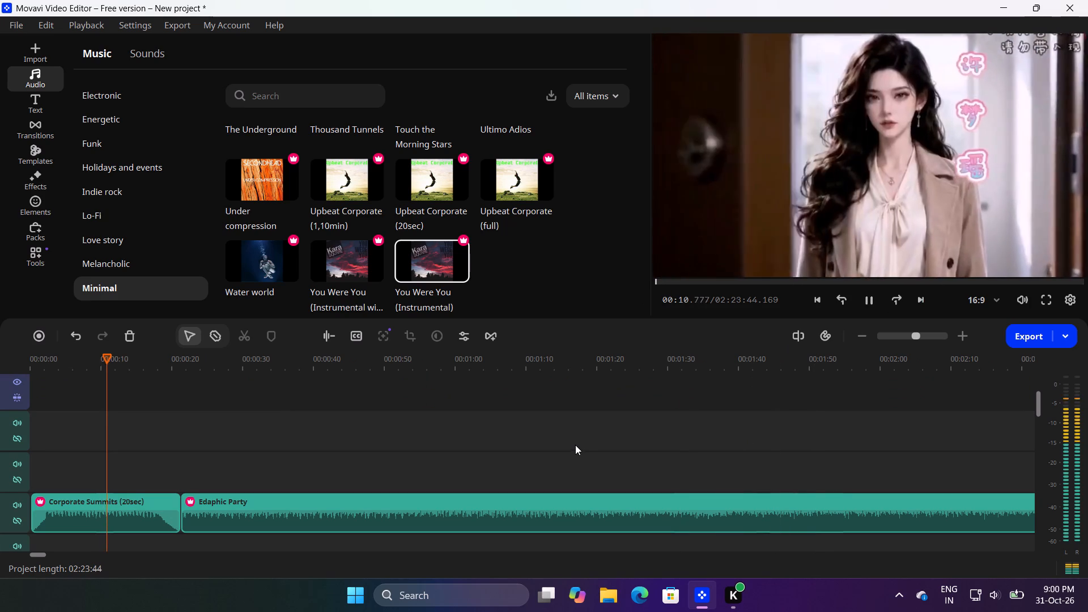
scroll(575, 446, up, 1)
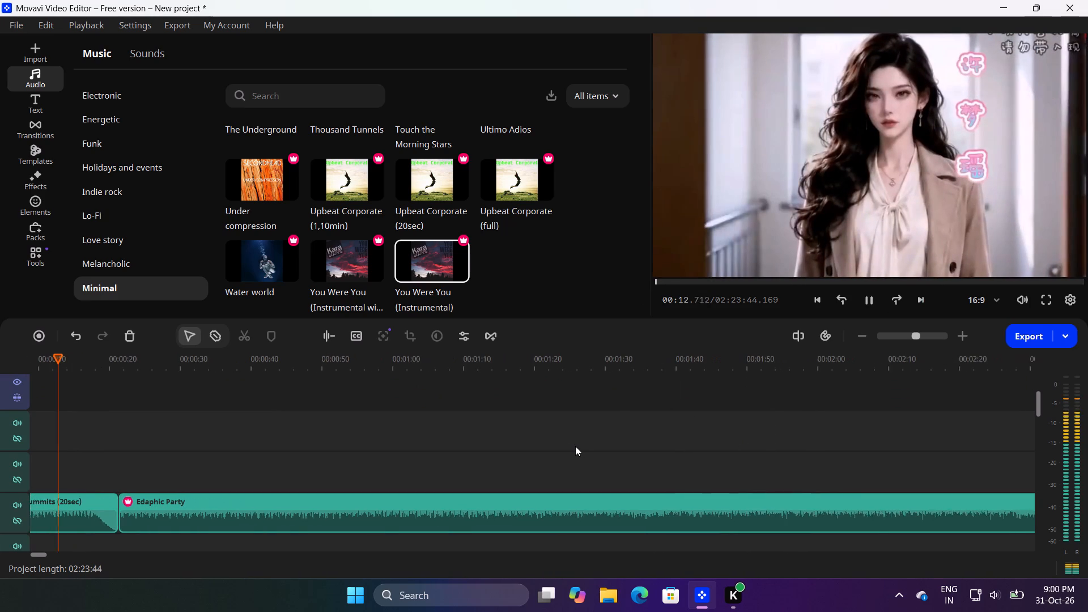
scroll(575, 446, up, 1)
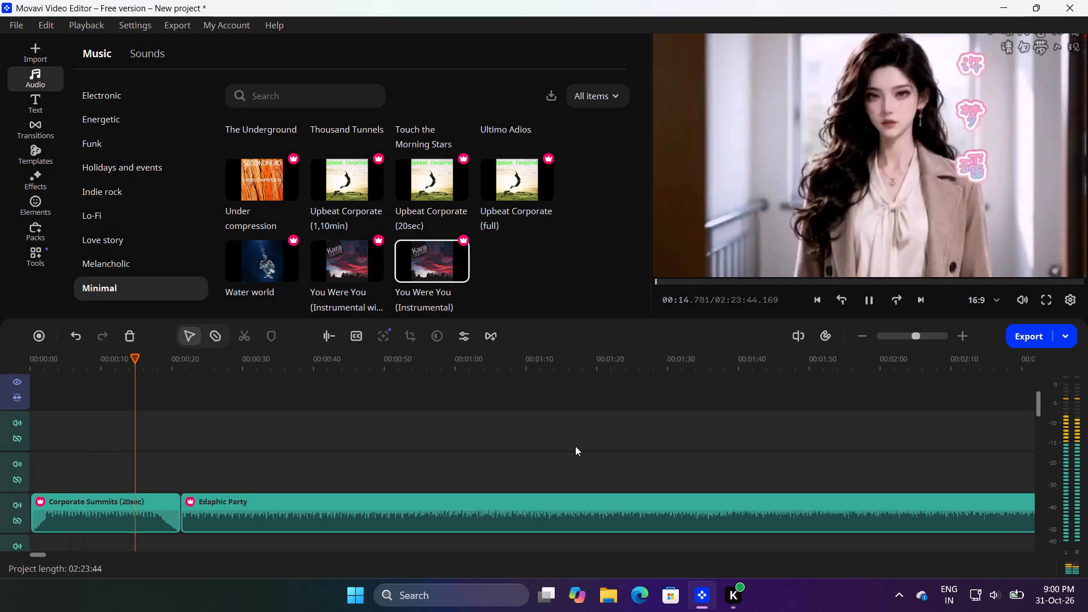
scroll(575, 446, up, 1)
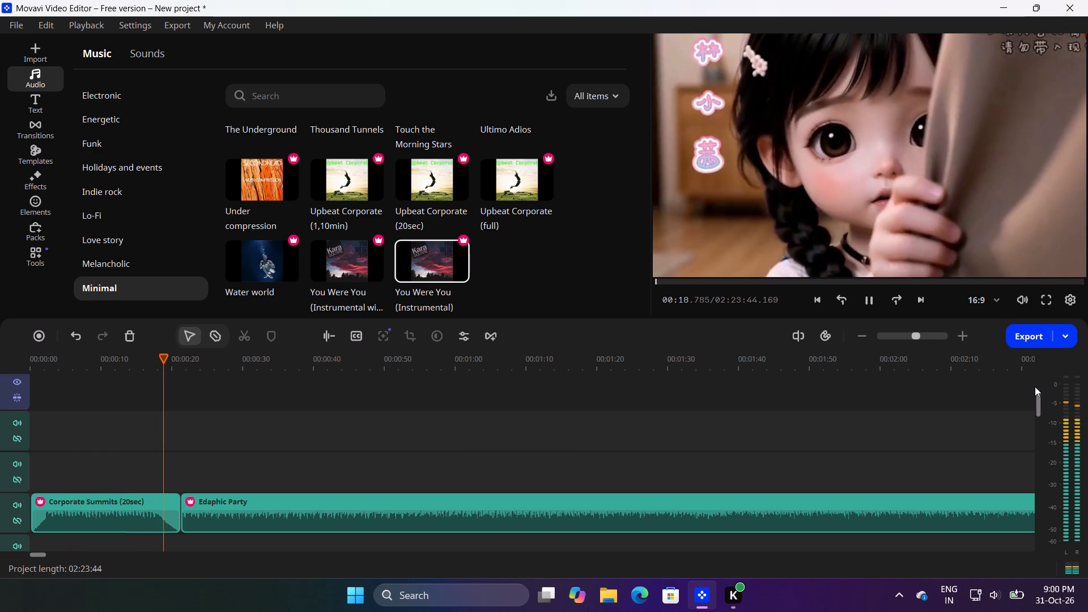
click(1036, 386)
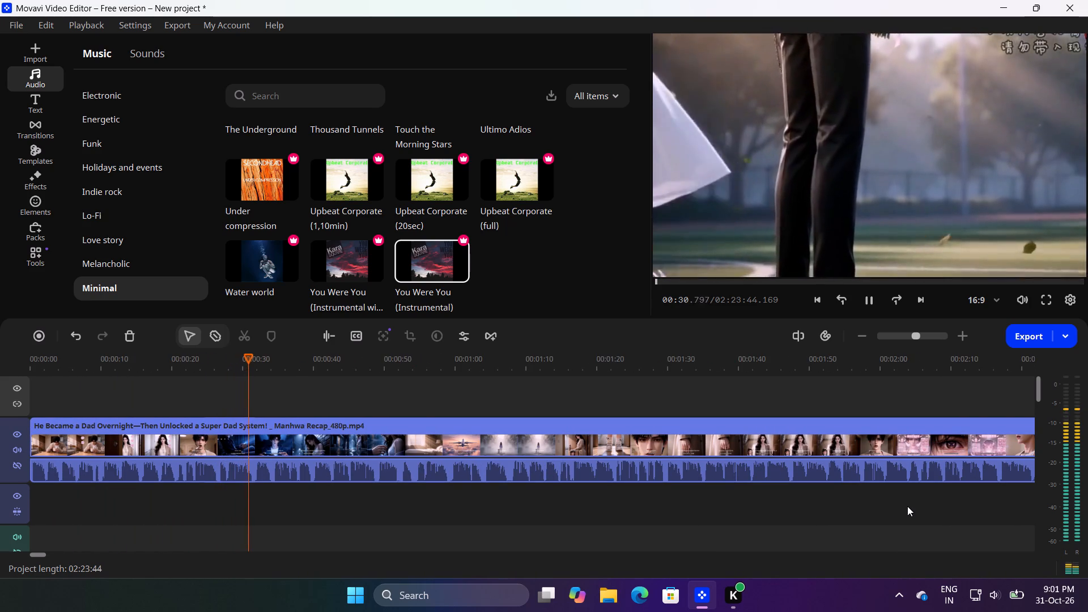
scroll(907, 506, up, 1)
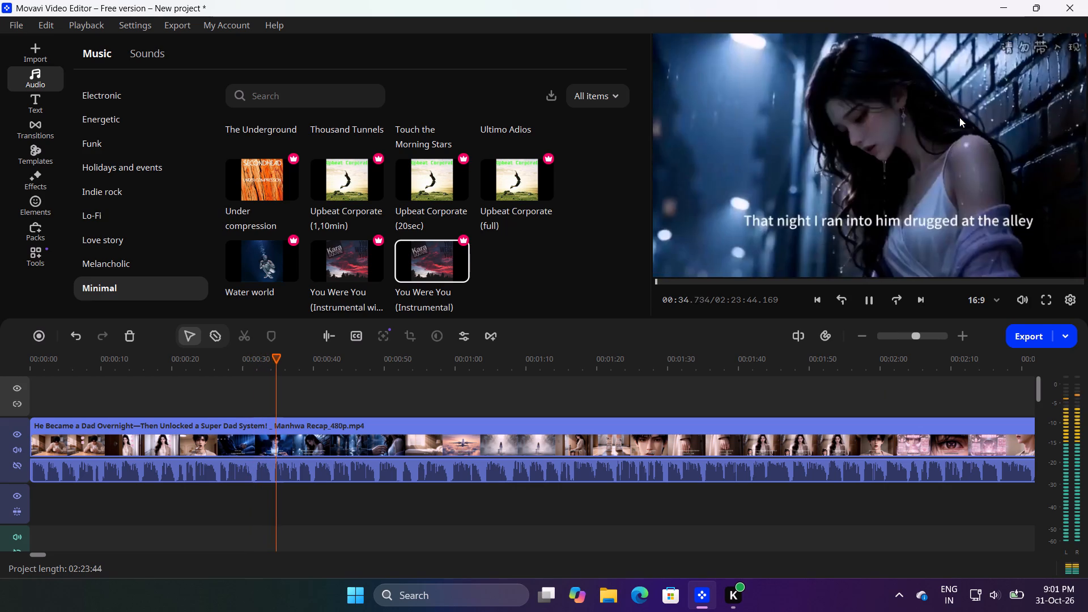
click(931, 139)
double_click(931, 139)
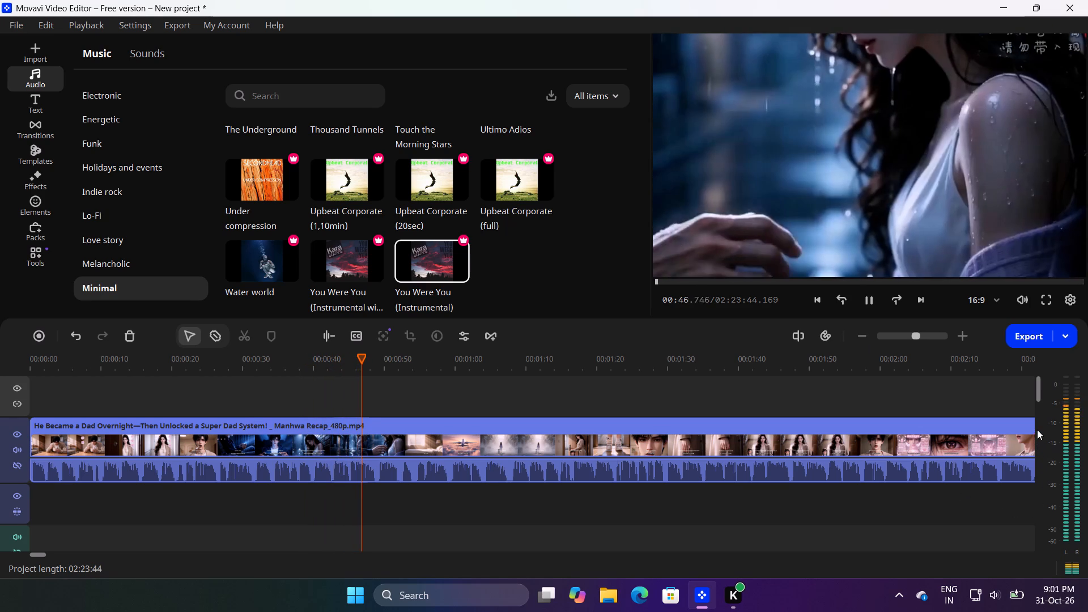
click(1040, 420)
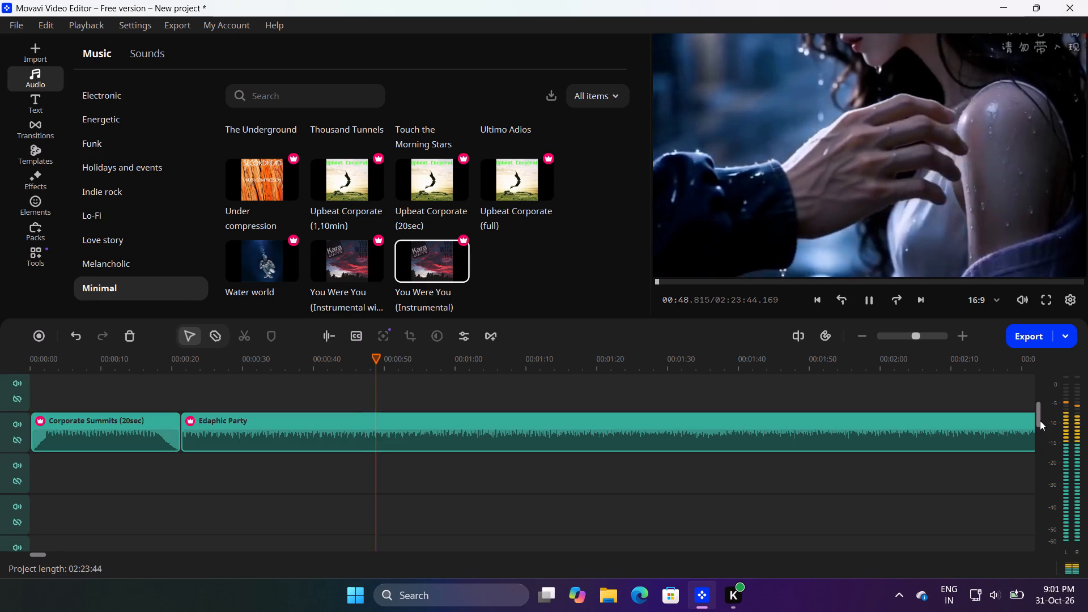
double_click(1036, 396)
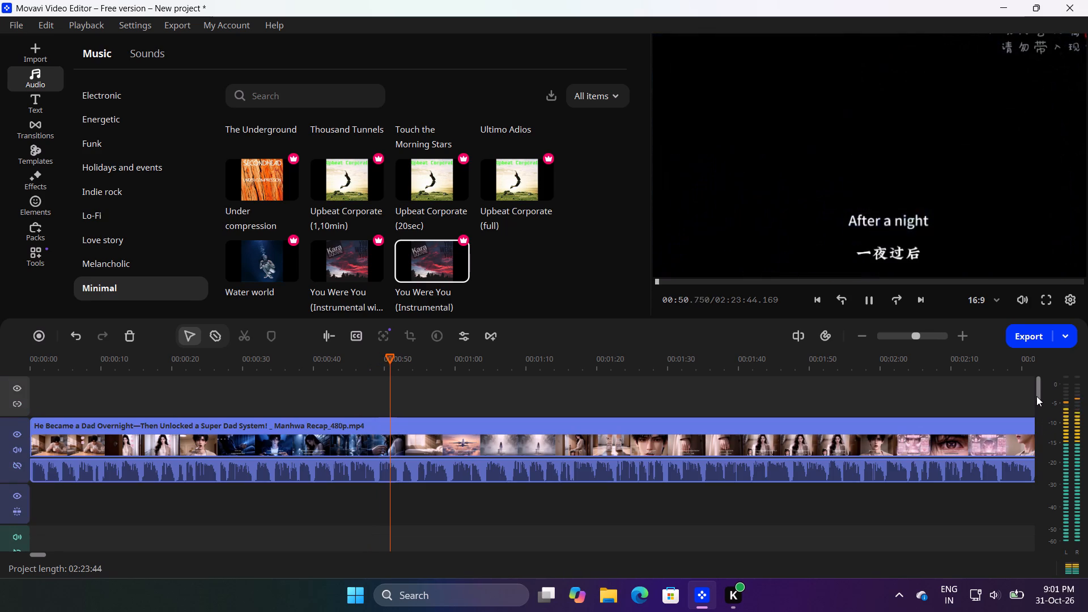
click(1038, 411)
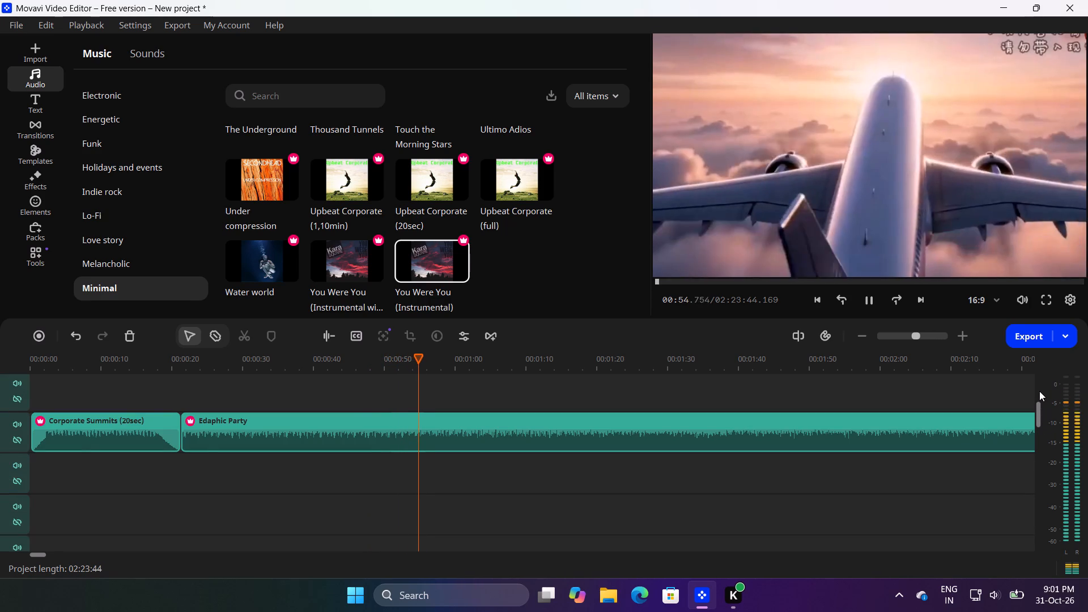
click(1039, 391)
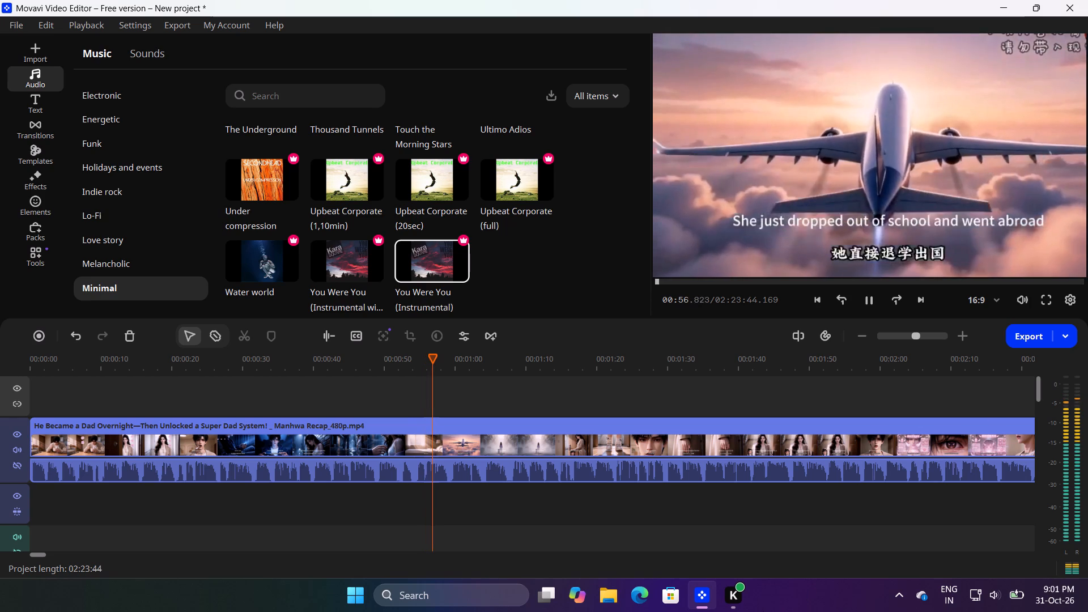
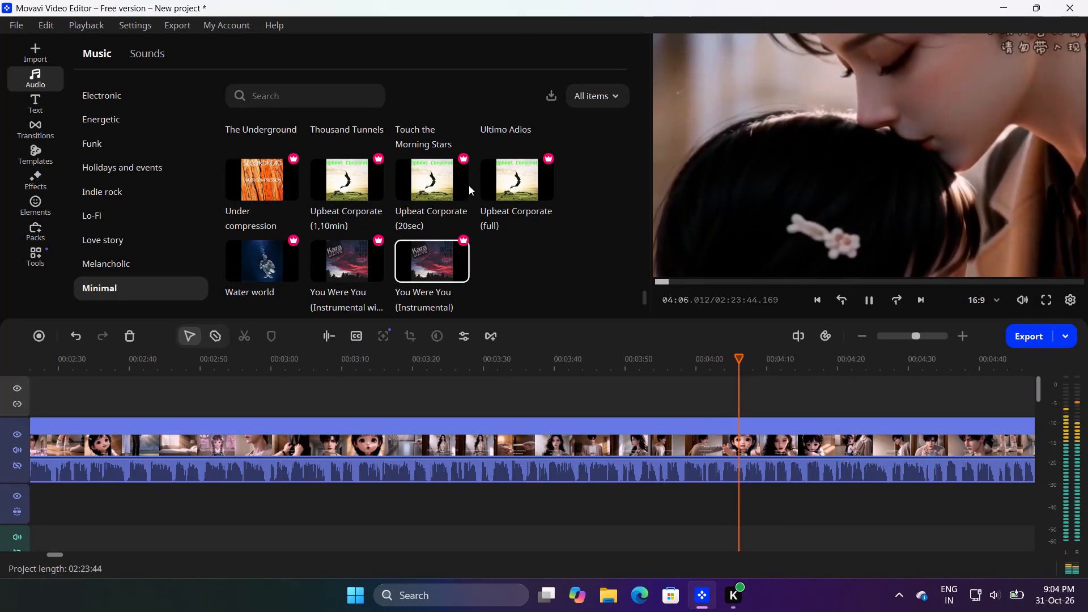
Choose Upbeat Corporate (1,10min) from the Minimal collection and place it on the audio track beneath the video, starting at about 0:10.
scroll(469, 185, down, 1)
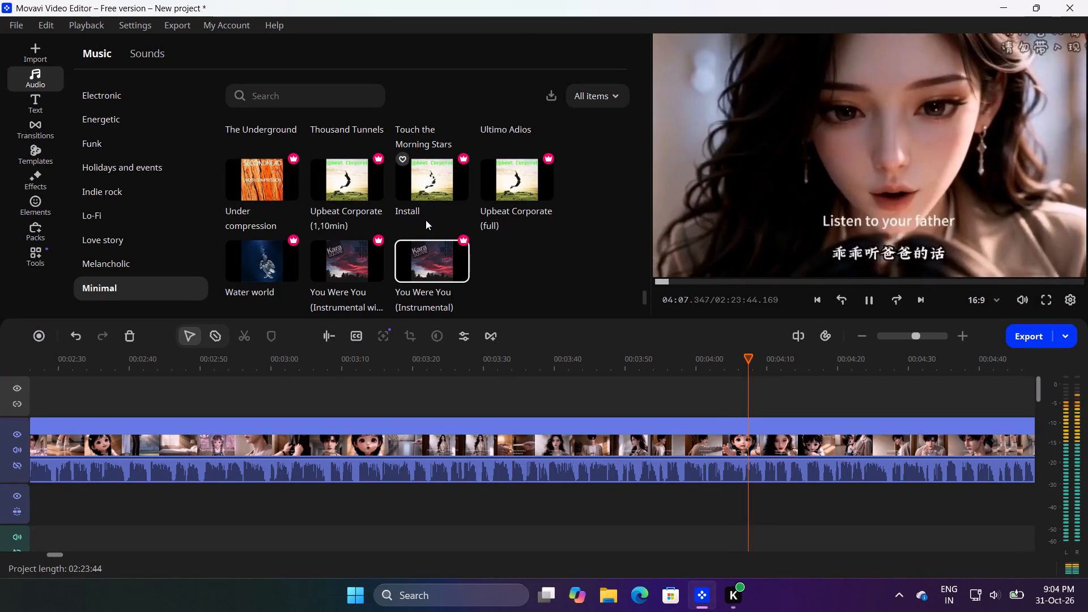
scroll(430, 208, down, 1)
scroll(430, 208, up, 1)
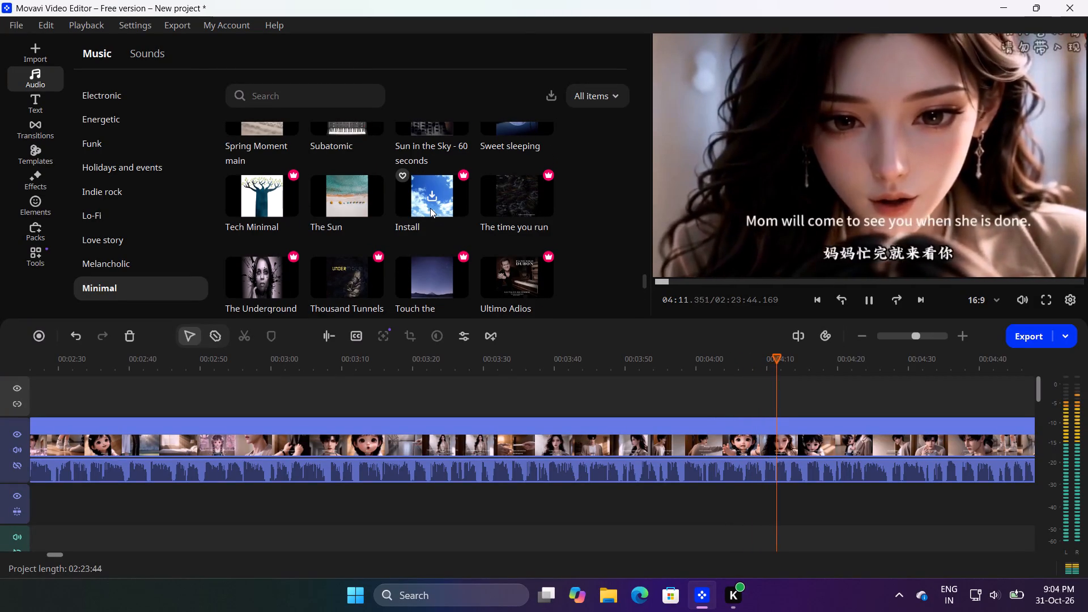
scroll(430, 208, down, 1)
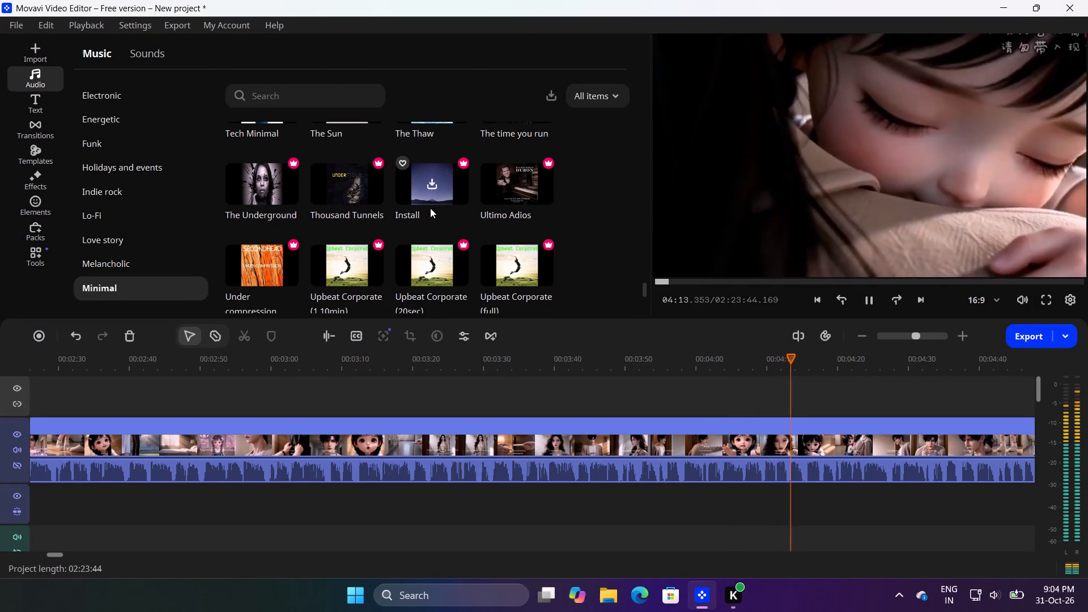
scroll(430, 208, down, 1)
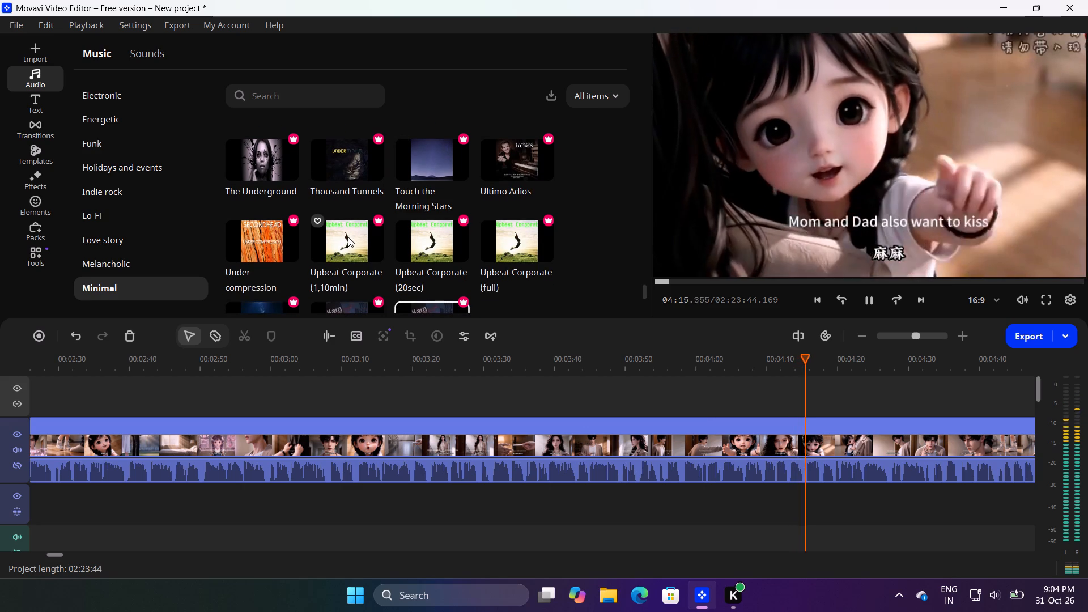
click(348, 237)
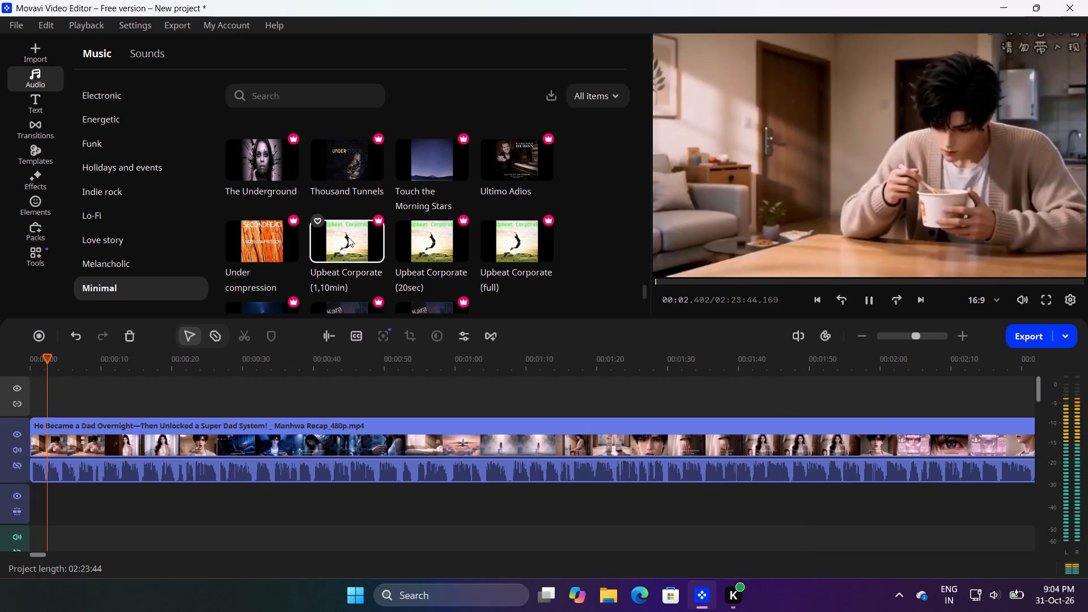
drag(348, 237, 266, 412)
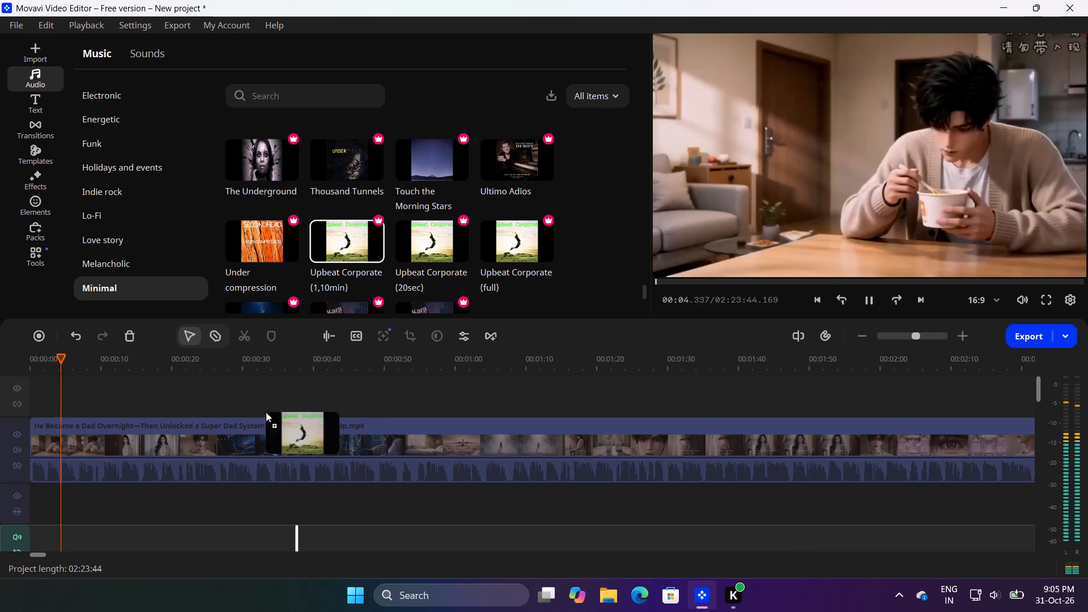
drag(266, 412, 101, 487)
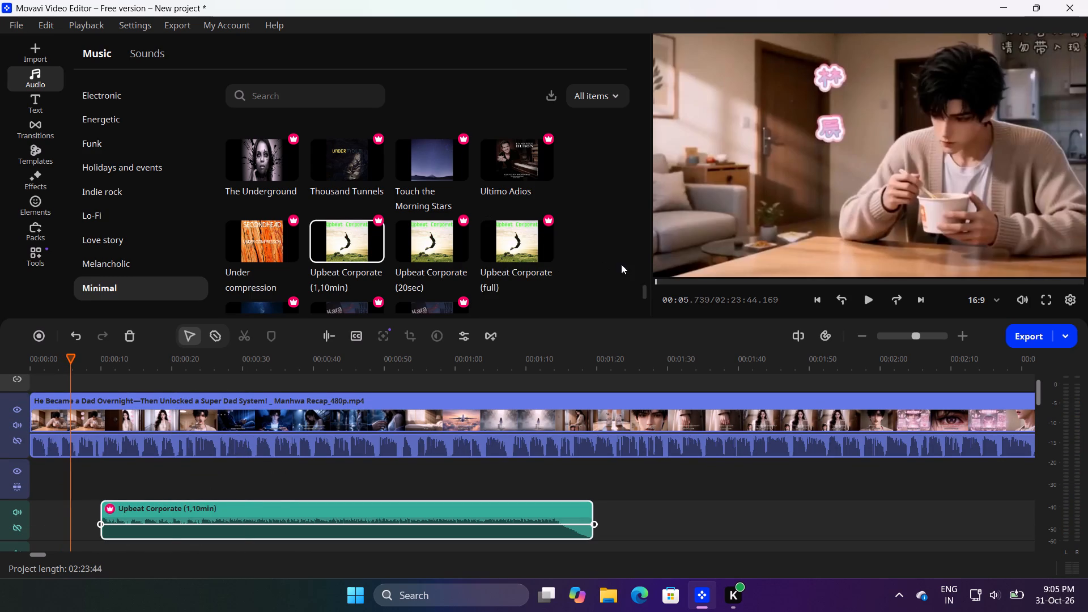
Play the Manhwa recap video from about 0:05 to check it against the Upbeat Corporate (1,10min) music.
click(870, 296)
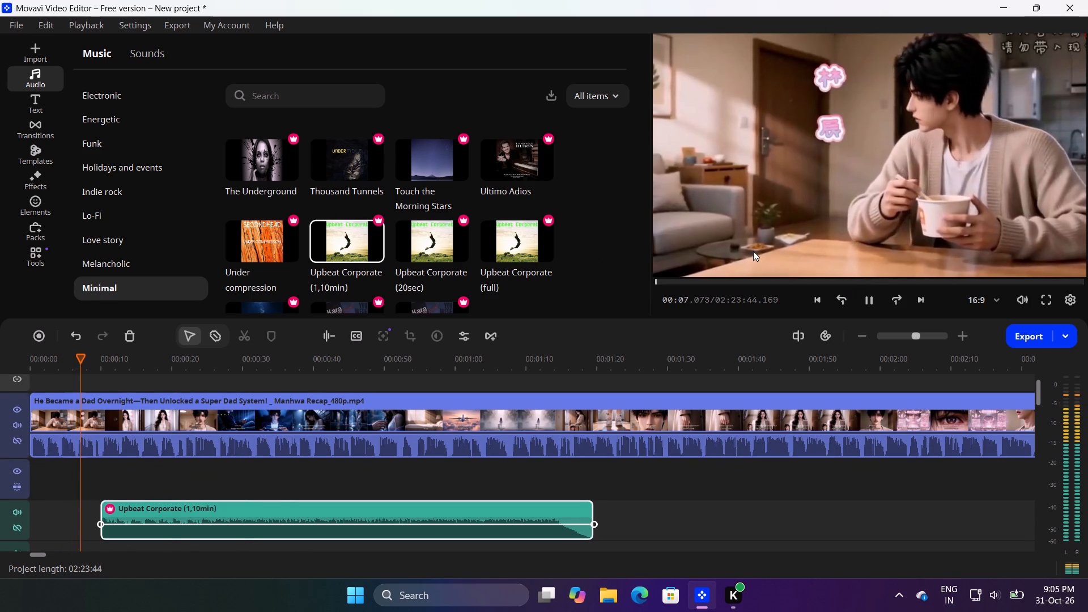
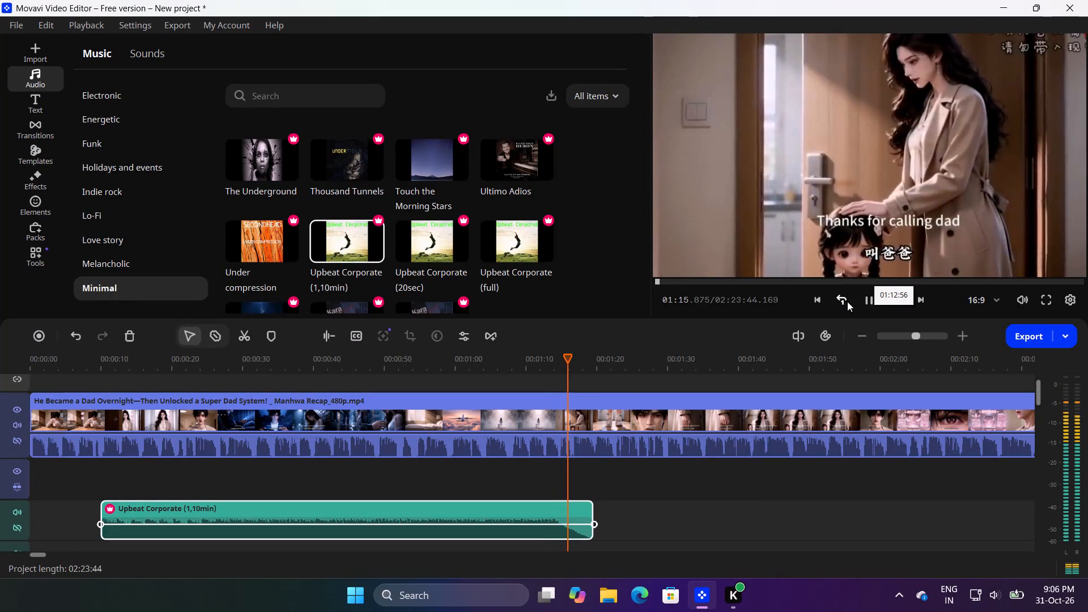
Pause the Manhwa recap video playback at about 1:18, near the end of the Upbeat Corporate (1,10min) music.
click(873, 300)
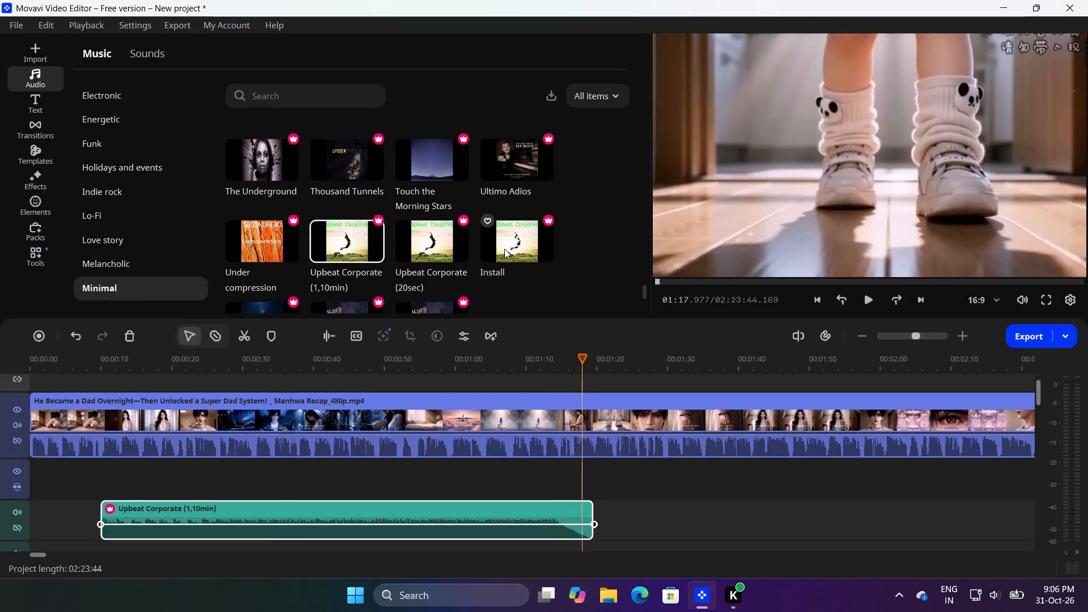
Preview Calm Down with Motion 60sec from the Love story collection and place it on the audio track directly after Upbeat Corporate (1,10min).
scroll(504, 249, up, 7)
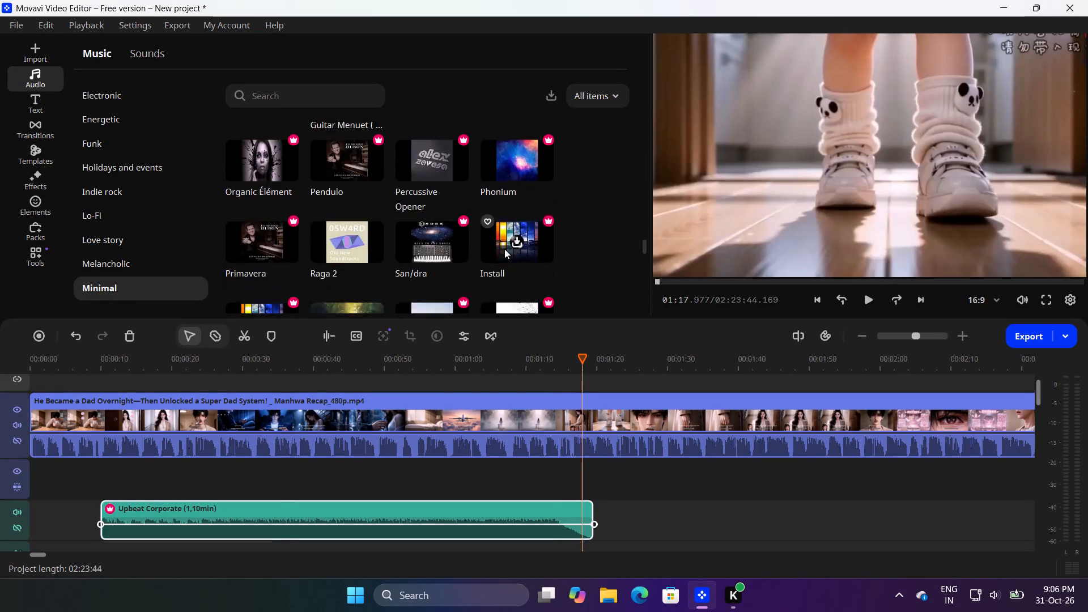
scroll(504, 249, up, 15)
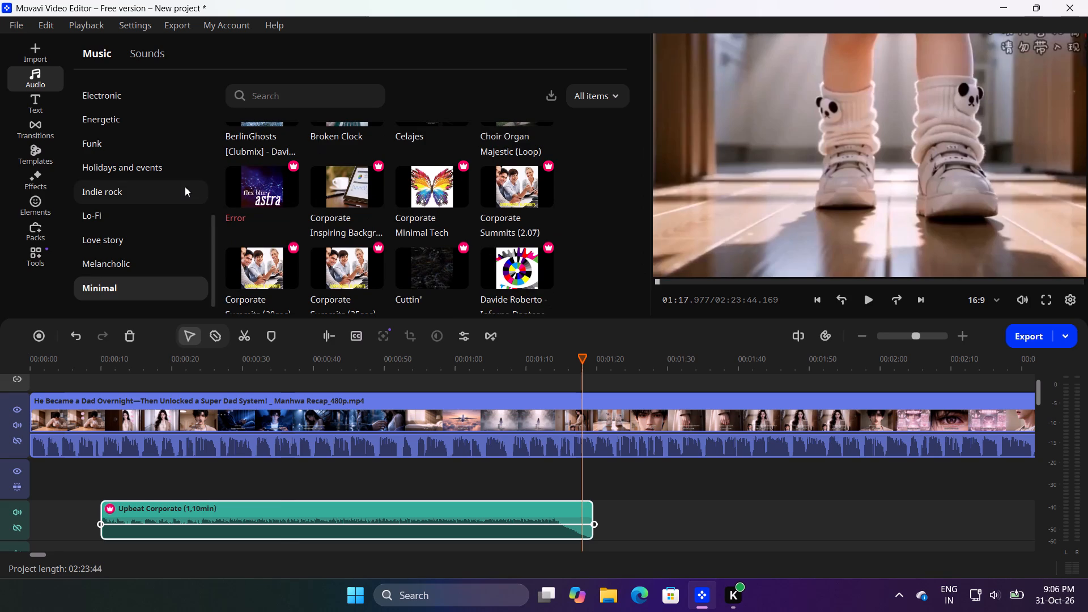
click(110, 239)
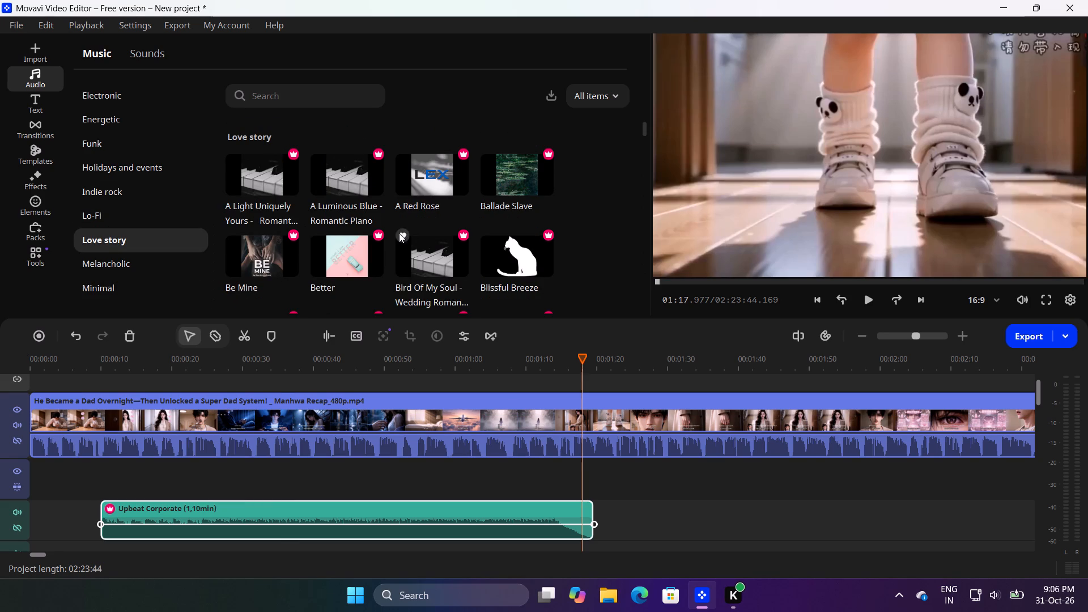
scroll(439, 258, down, 1)
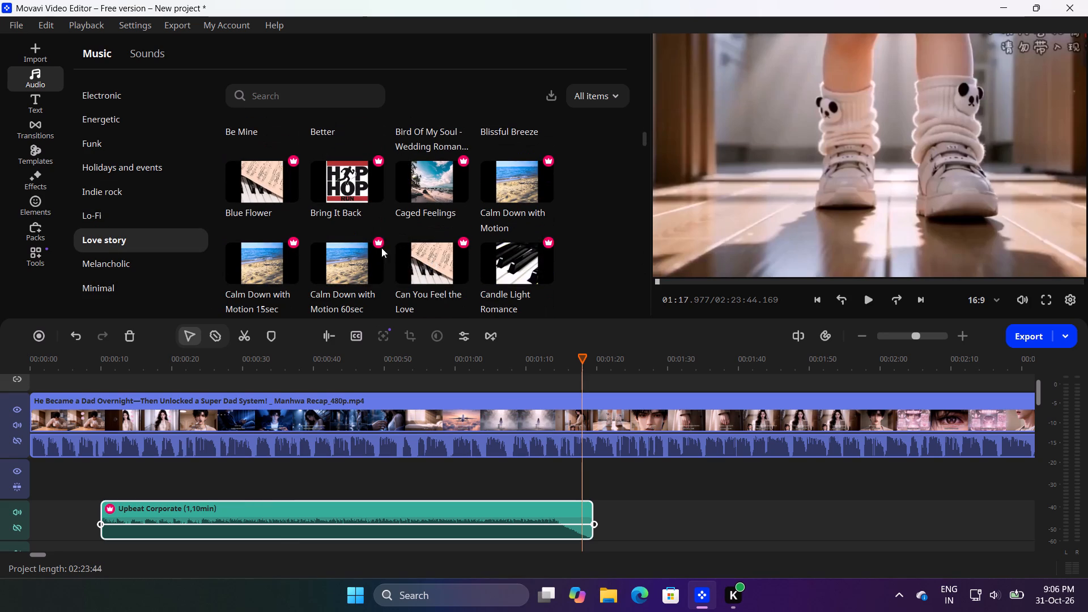
click(347, 265)
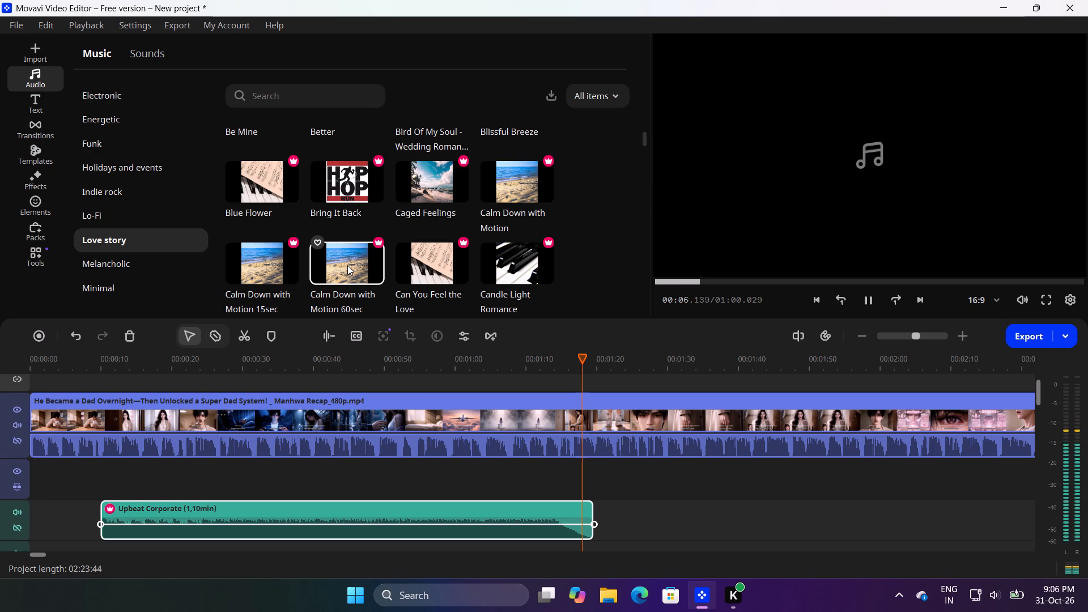
drag(352, 263, 594, 512)
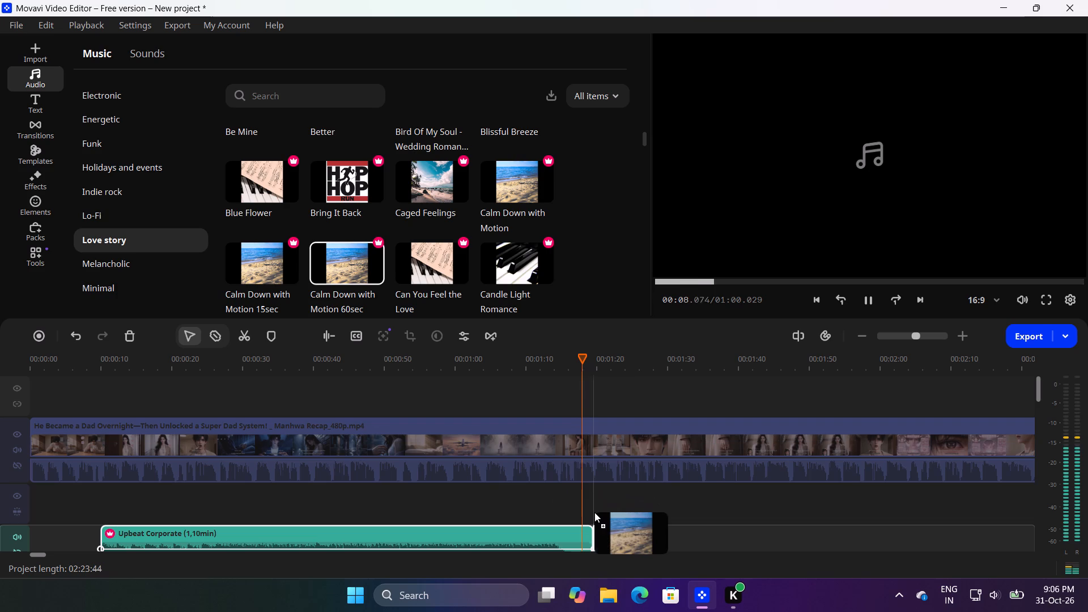
drag(594, 512, 595, 513)
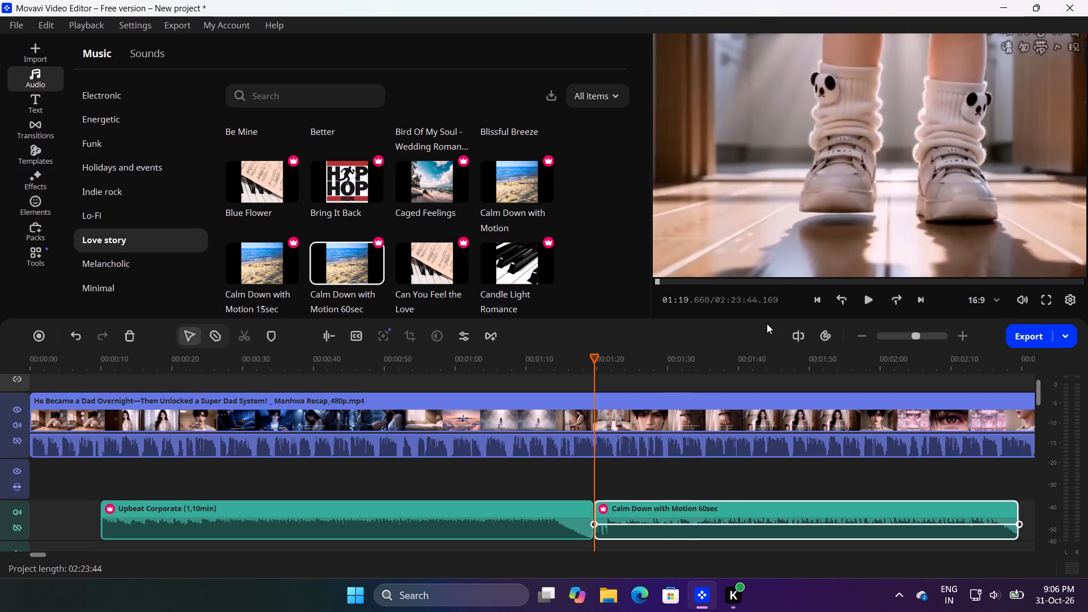
Play the Manhwa recap video from about 1:19 to check it against the Calm Down with Motion 60sec music.
click(868, 298)
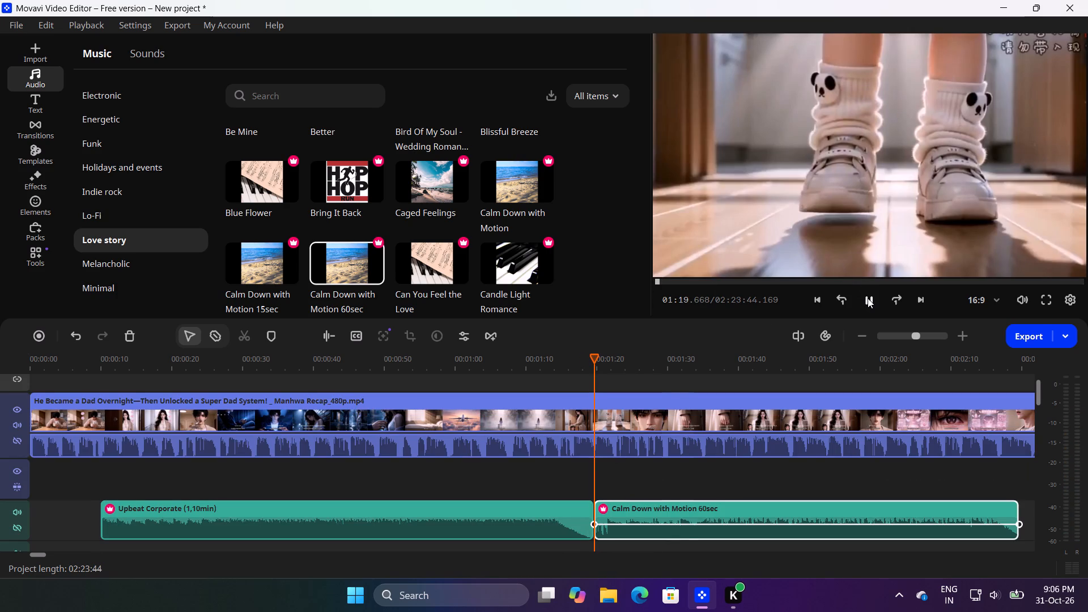
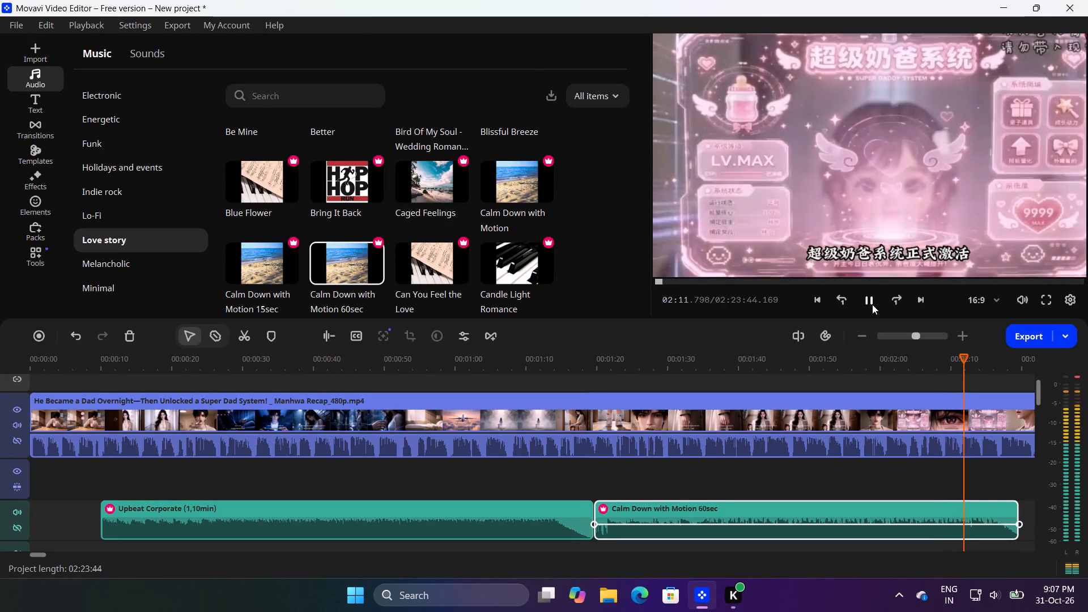
Pause the Manhwa recap video playback at about 2:12, near the end of the Calm Down with Motion 60sec music.
click(872, 304)
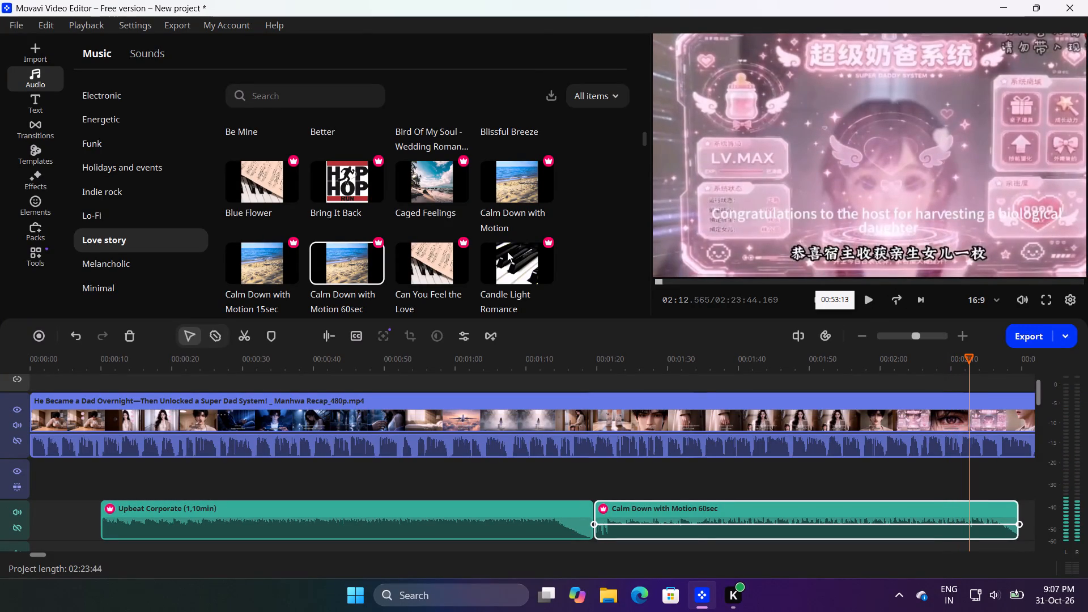
Preview Sweet Memory (Lofi Trip-hop) from the Lo-Fi collection and place it on the audio track just after Calm Down with Motion 60sec, at about 2:20.
scroll(484, 260, up, 5)
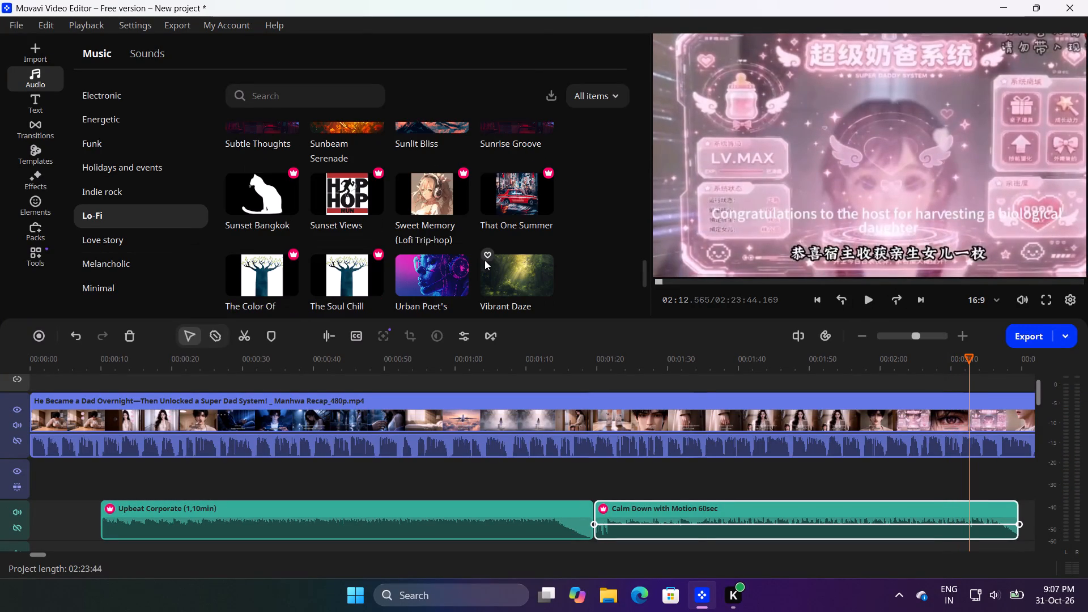
click(435, 193)
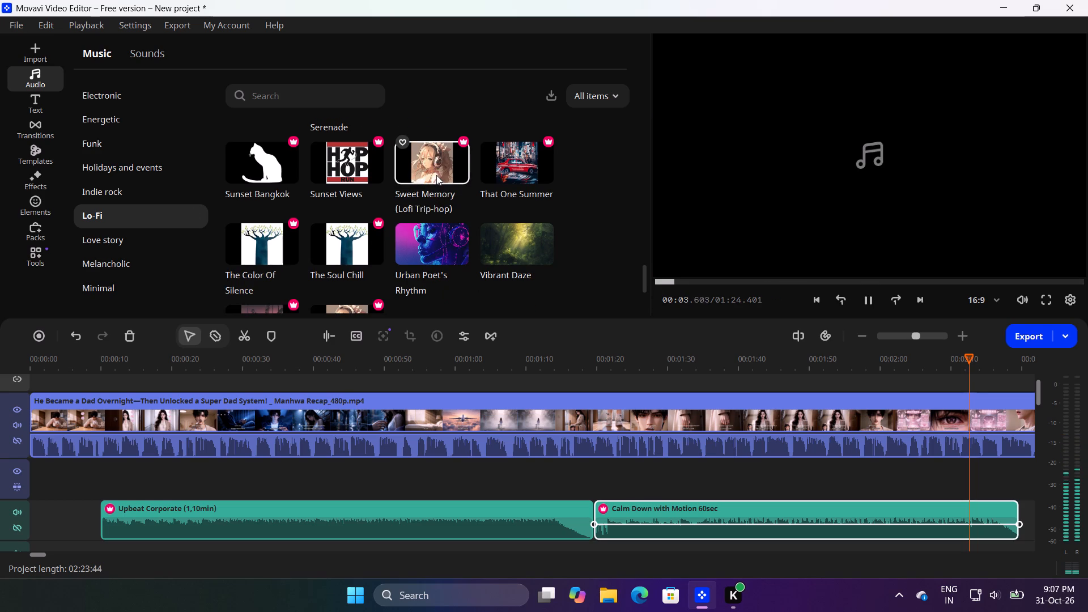
drag(430, 161, 606, 418)
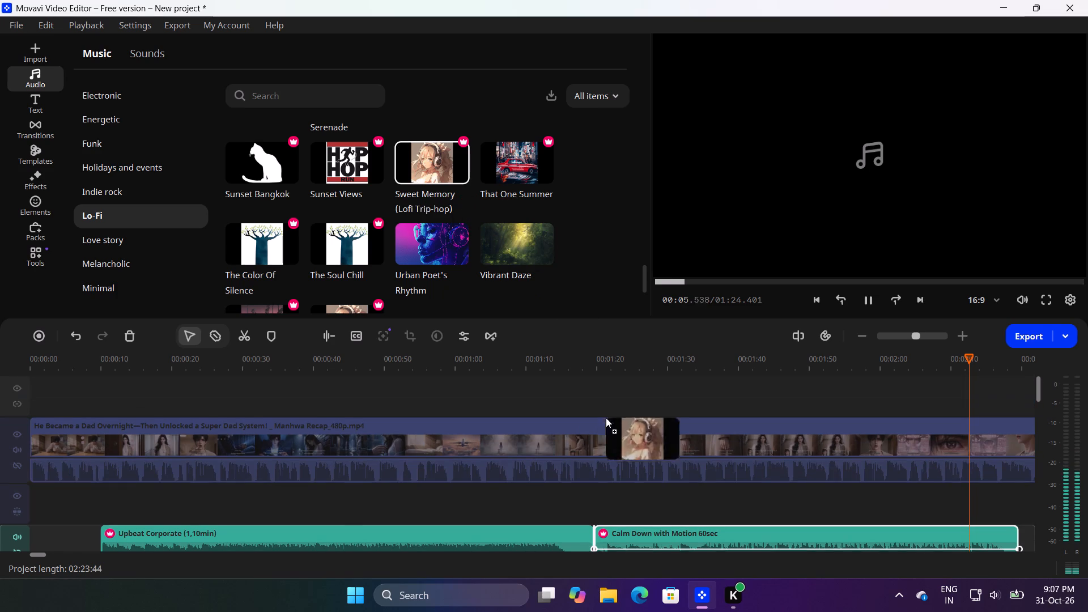
drag(606, 418, 972, 500)
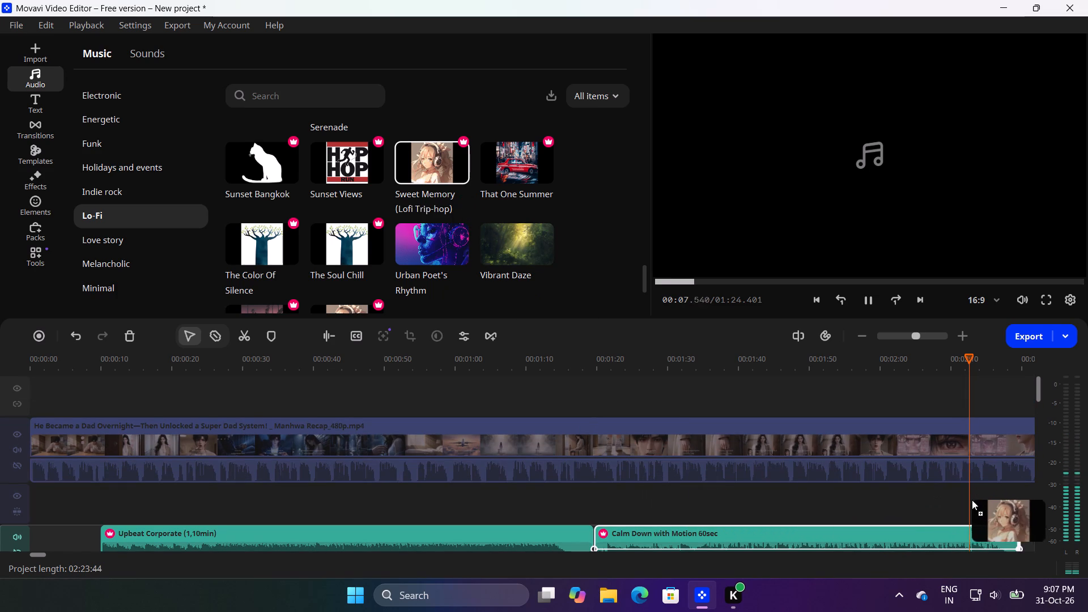
drag(972, 500, 1022, 511)
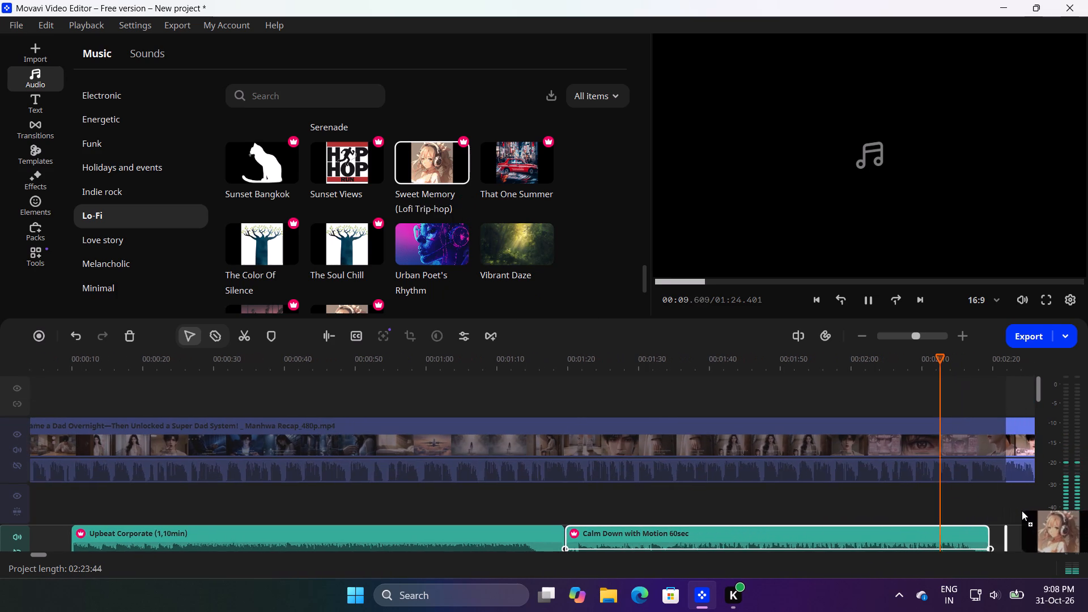
drag(1022, 511, 916, 515)
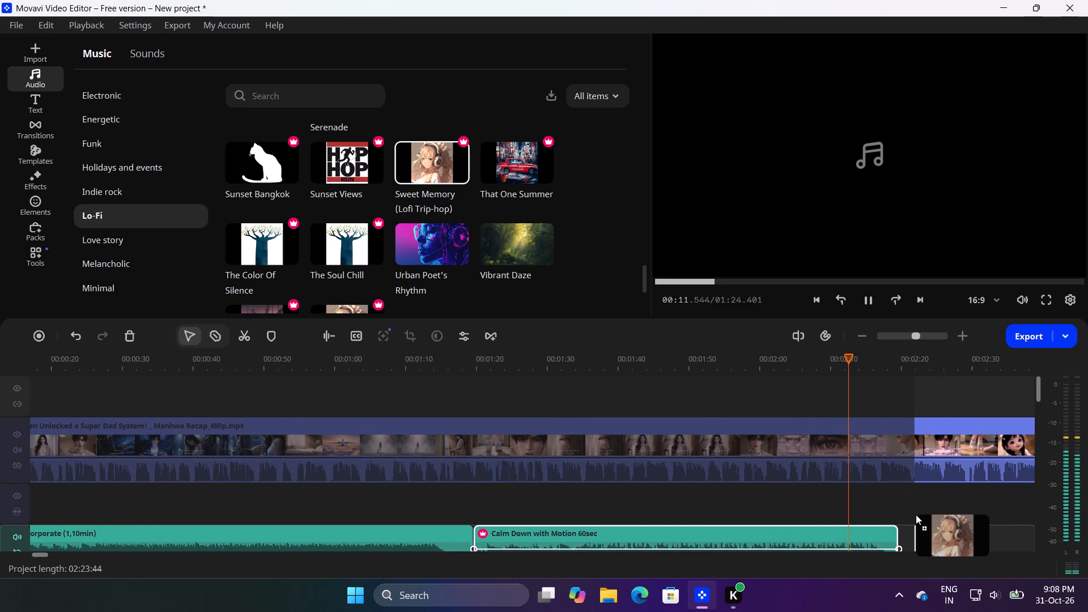
drag(916, 515, 911, 515)
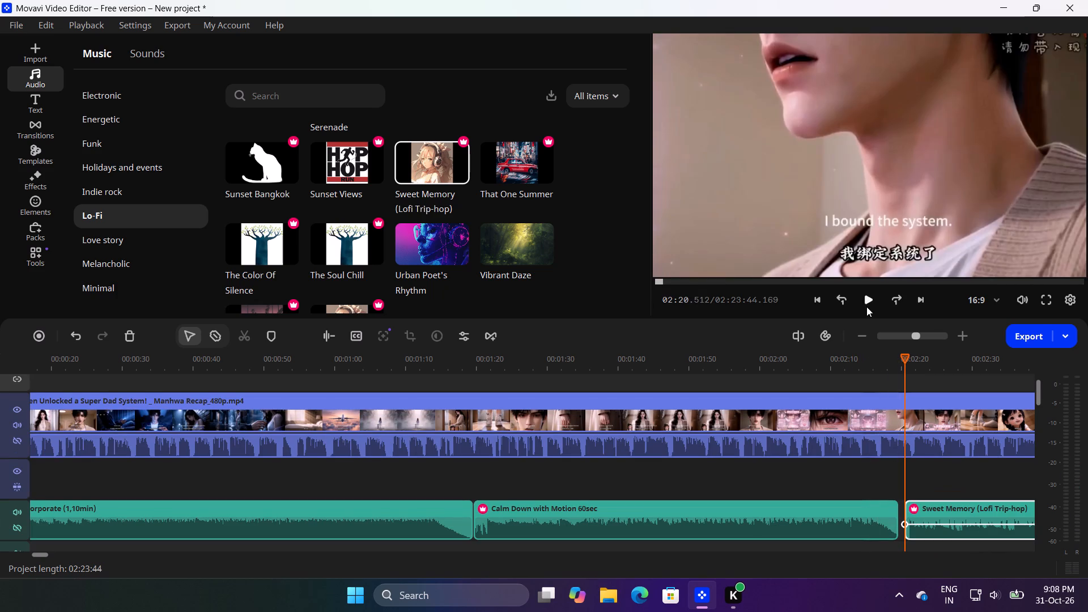
Play the Manhwa recap video from about 2:20 to check it against the Sweet Memory (Lofi Trip-hop) music.
click(866, 298)
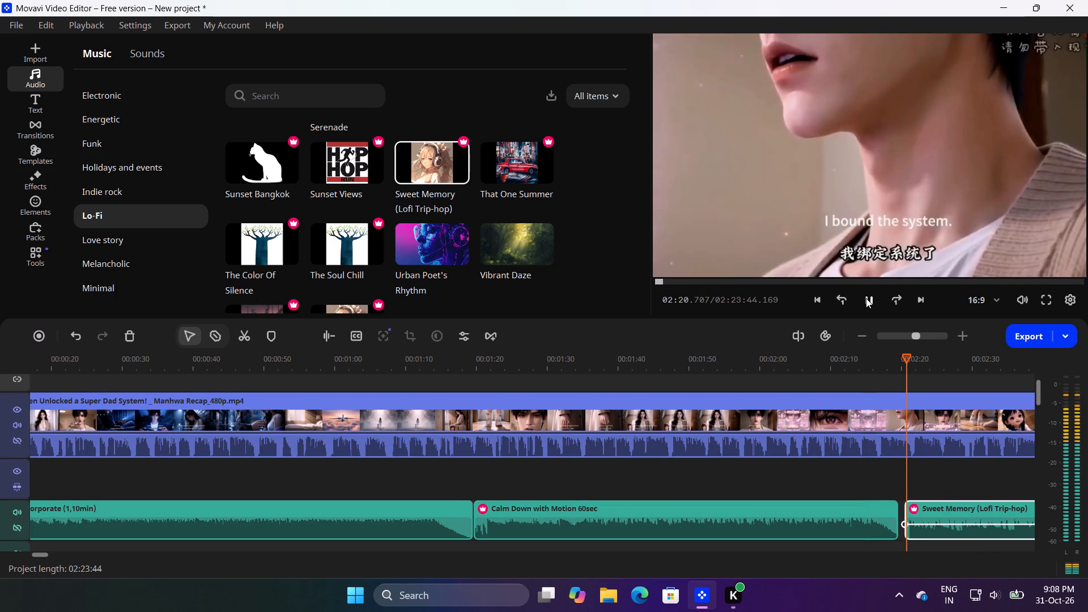
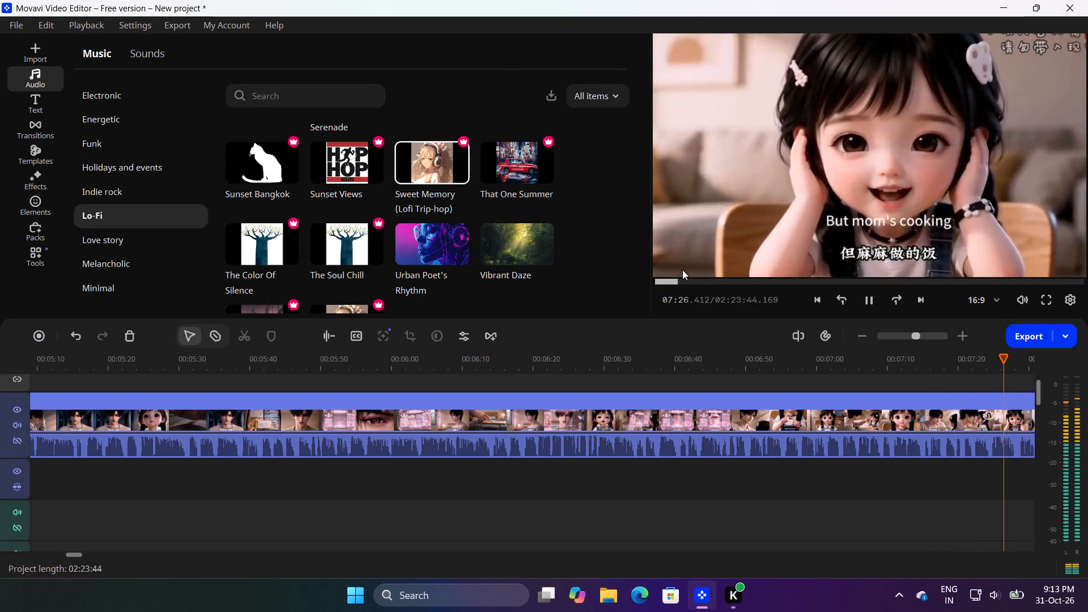
Move playback of the Manhwa recap video back into the Sweet Memory (Lofi Trip-hop) section and pause it at about 3:24.
click(665, 279)
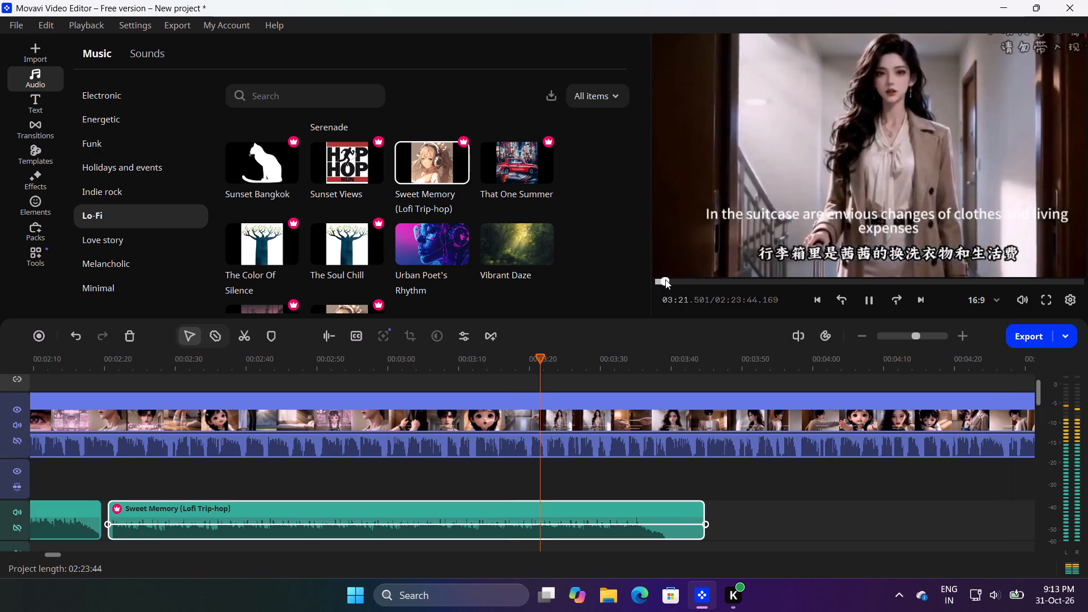
click(865, 299)
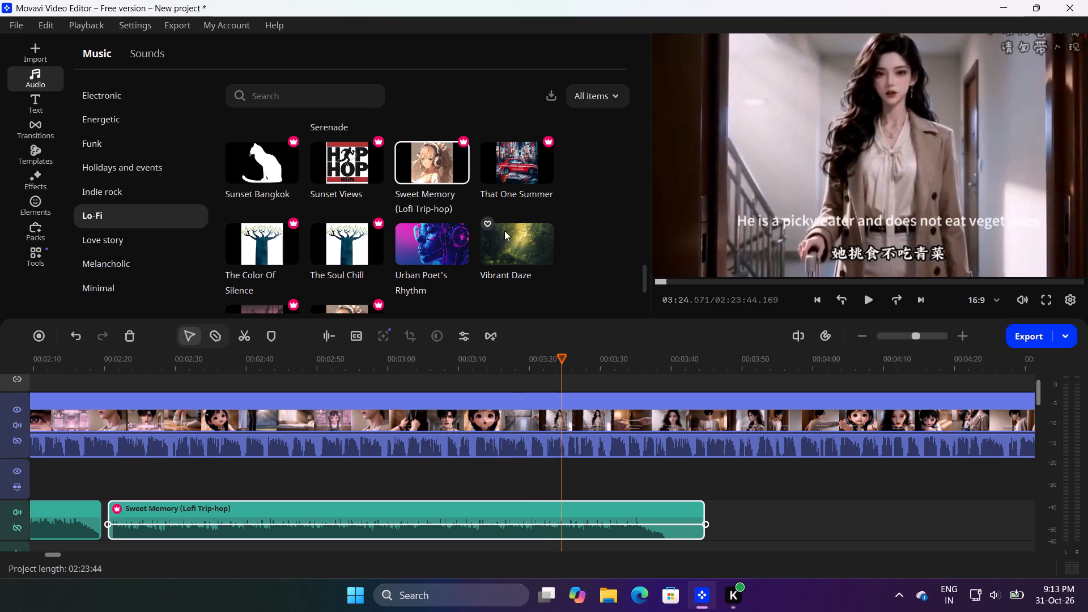
Preview World is Ours (Lofi Trip-hop) from the Lo-Fi collection and place it directly after Sweet Memory on the audio track, at about 3:45.
scroll(530, 239, down, 1)
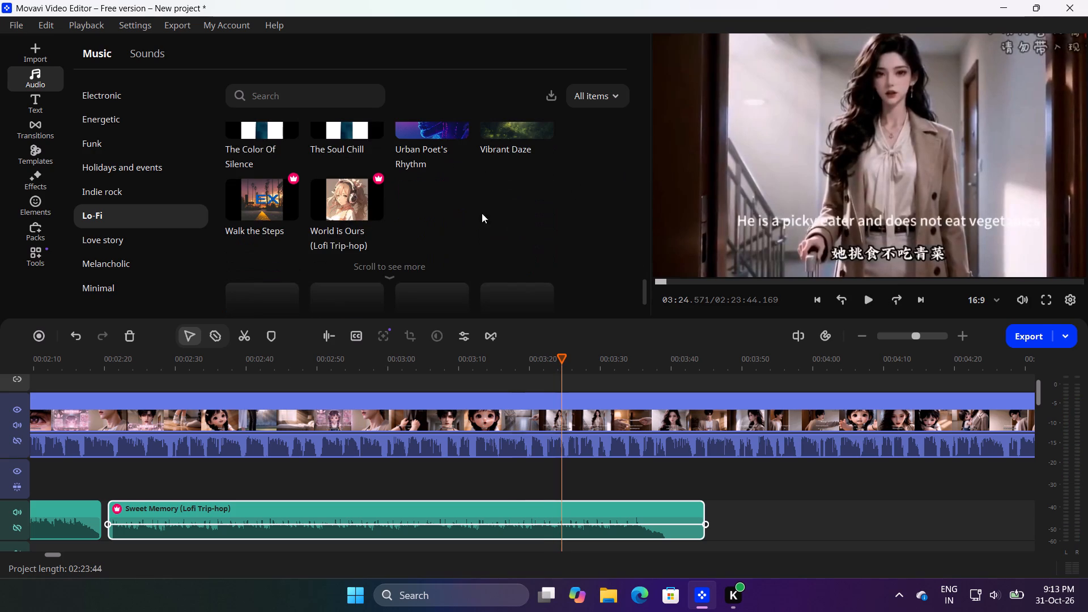
click(347, 200)
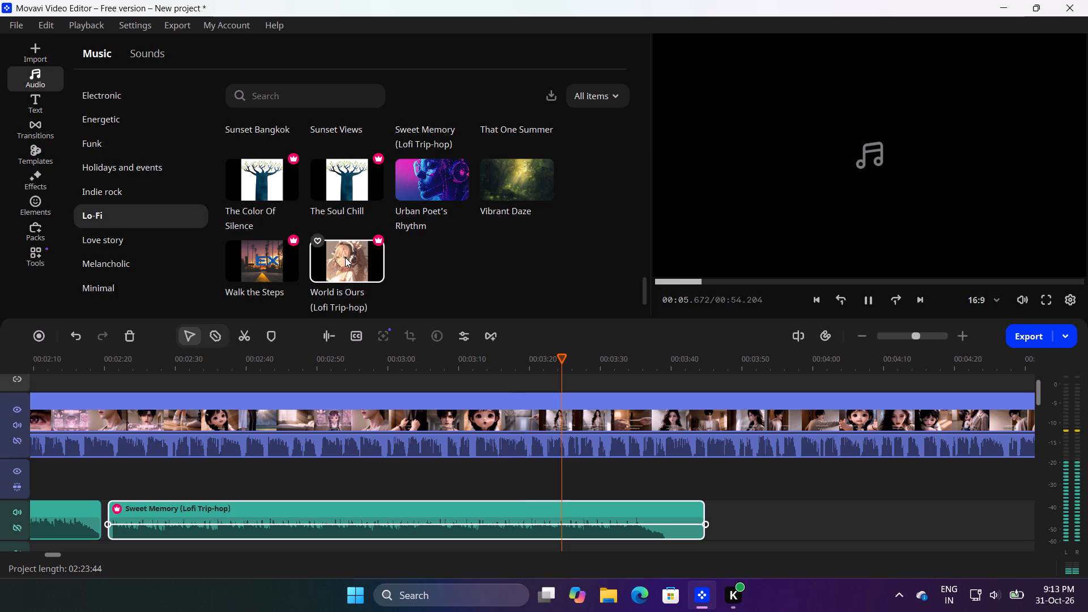
drag(345, 257, 713, 511)
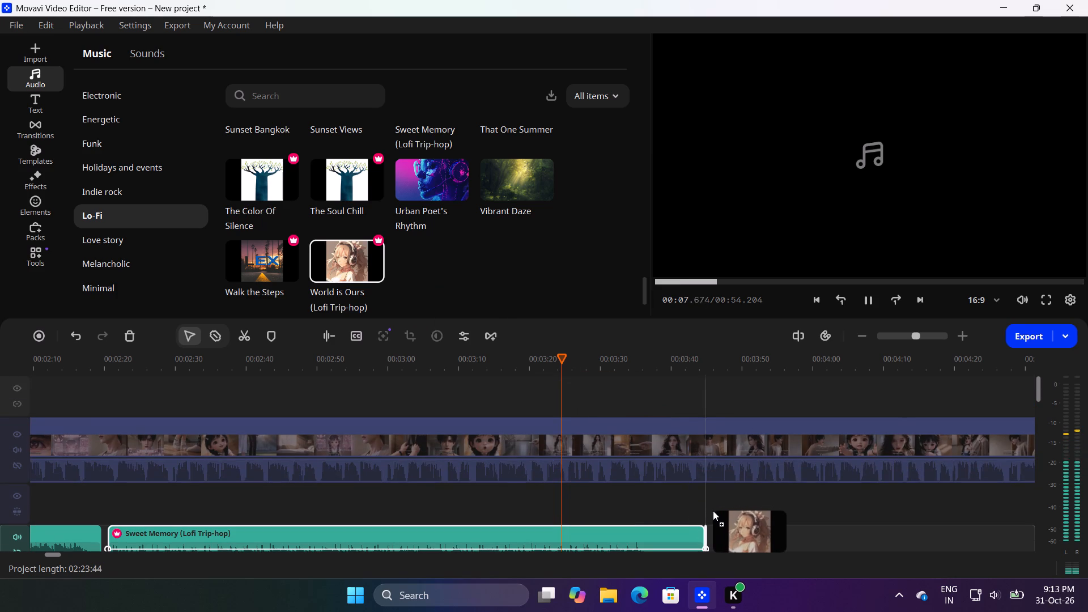
drag(713, 511, 711, 516)
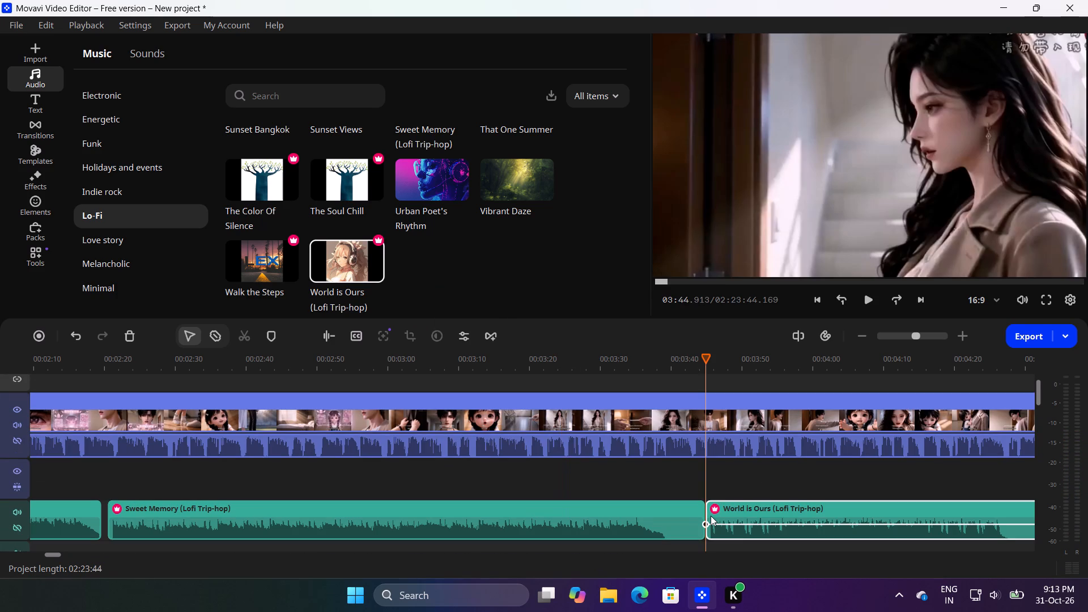
Play the Manhwa recap video from about 3:45 to check it against the World is Ours (Lofi Trip-hop) music.
click(869, 298)
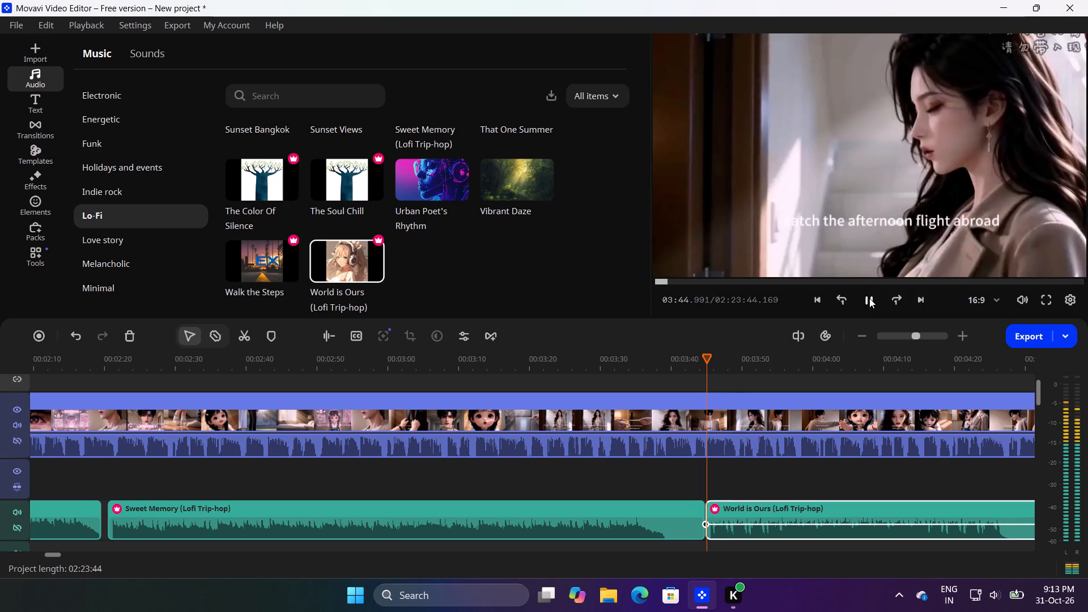
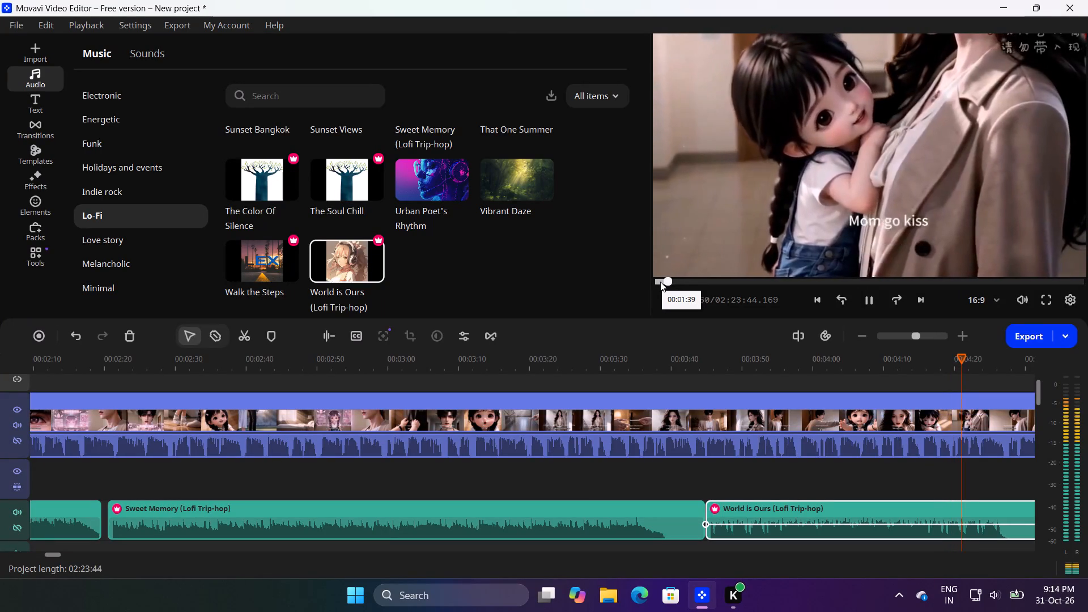
Move playback of the Manhwa recap video back to about 1:37, within the Calm Down with Motion 60sec music section.
click(660, 282)
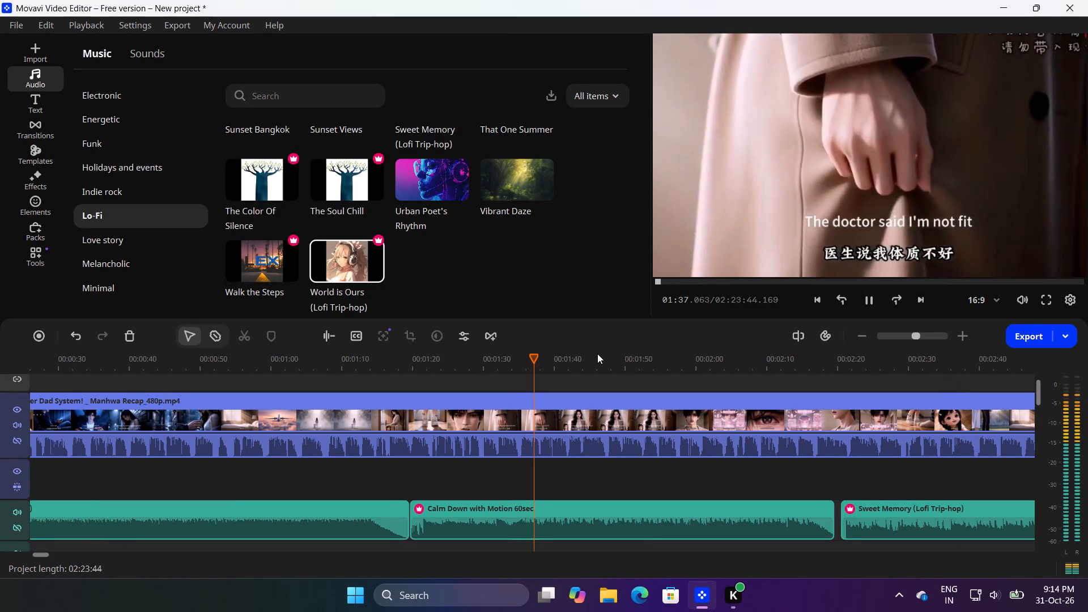
scroll(597, 354, right, 1)
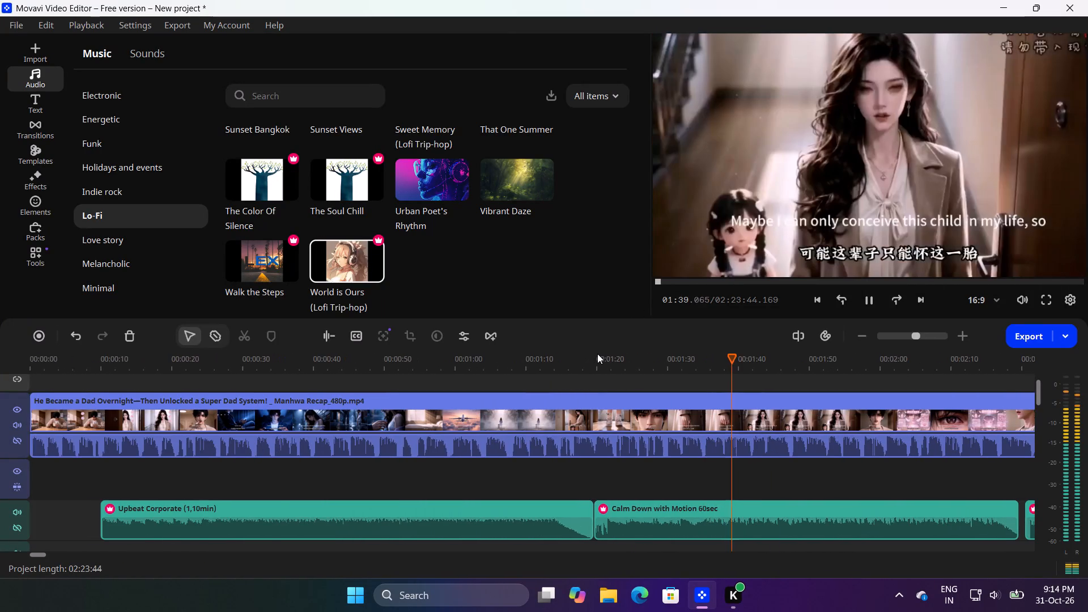
scroll(597, 354, right, 1)
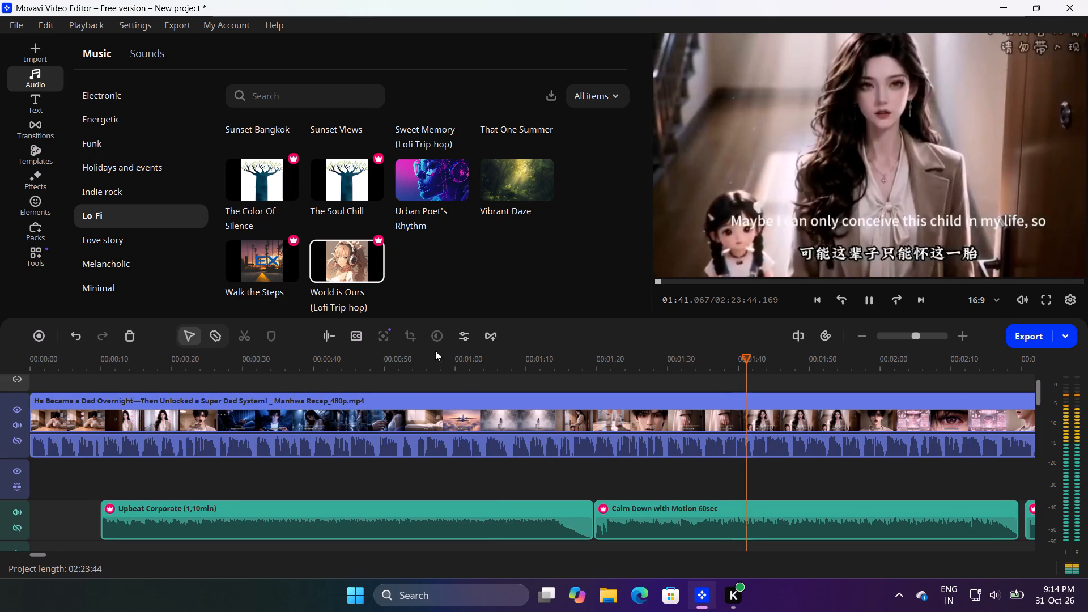
scroll(256, 367, up, 1)
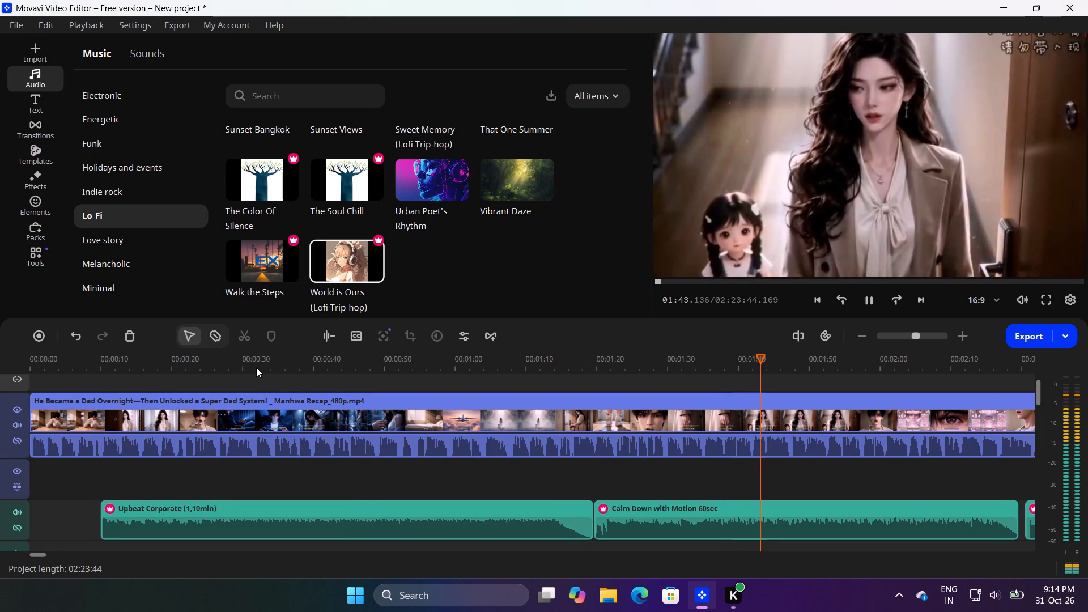
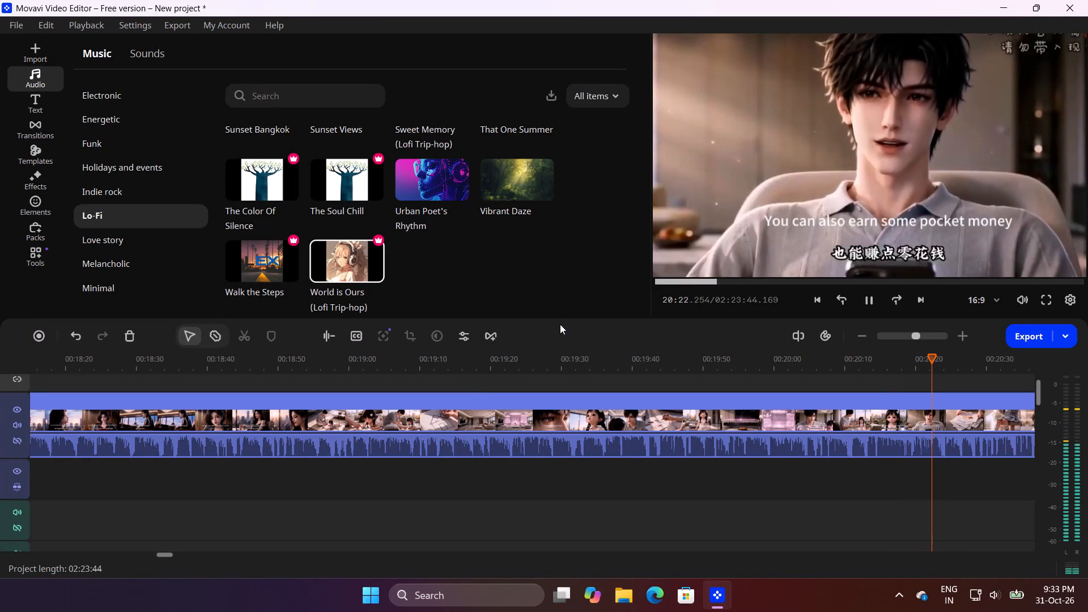
Look over the placed music clips and move playback of the Manhwa recap video to near the end of the Upbeat Corporate (1,10min) section.
click(669, 280)
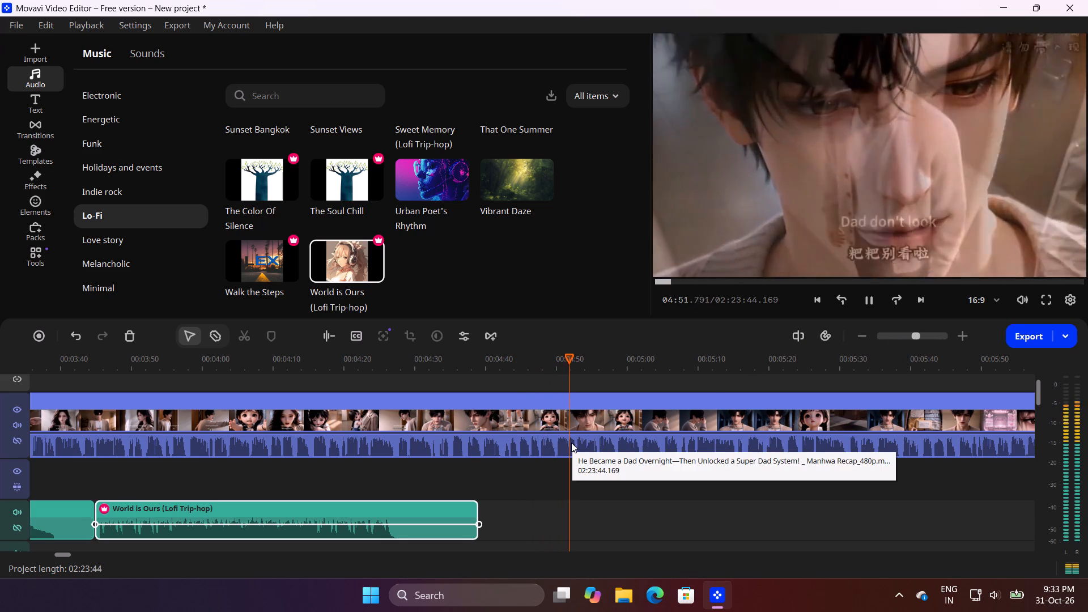
scroll(509, 470, up, 1)
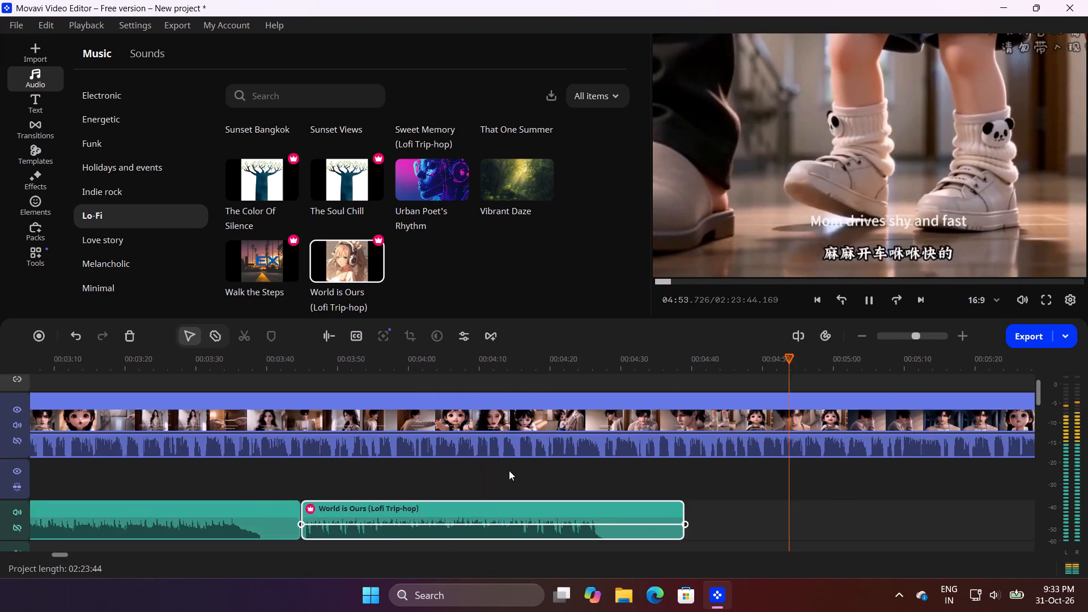
scroll(509, 470, up, 5)
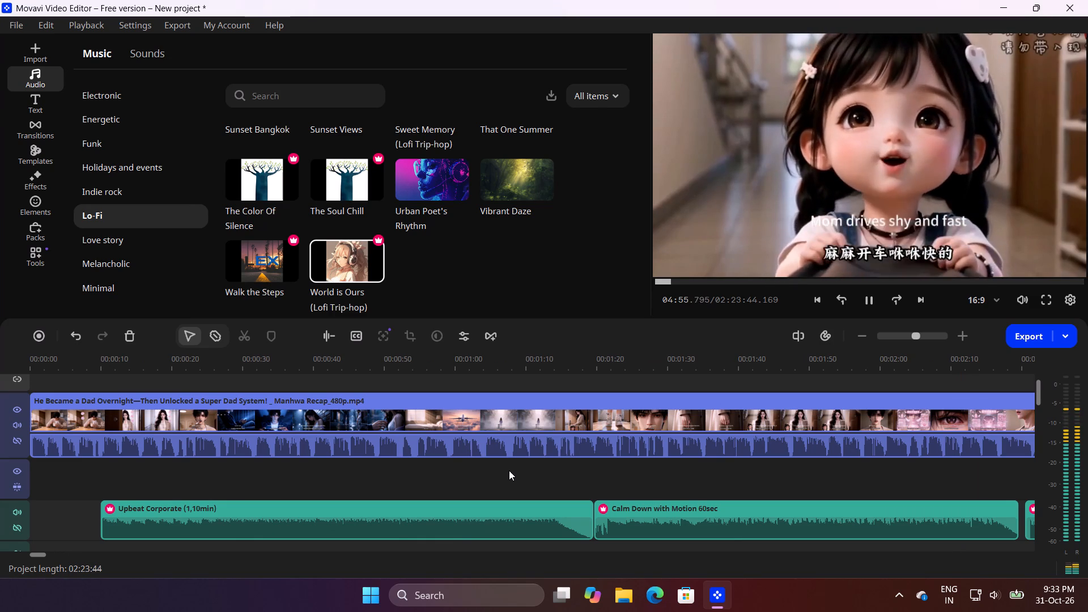
scroll(509, 470, down, 3)
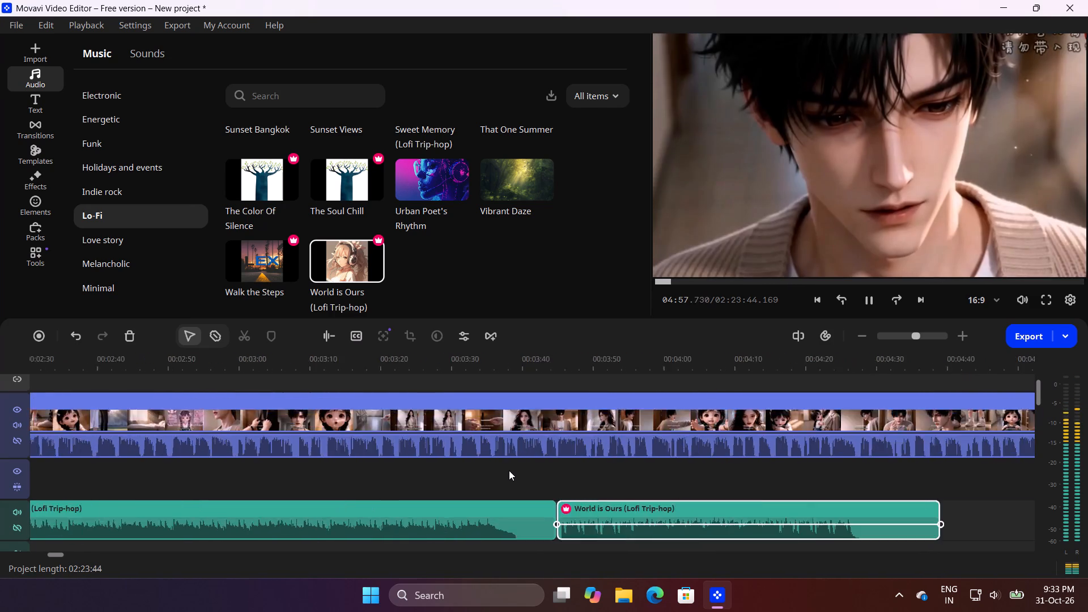
scroll(509, 470, down, 1)
scroll(509, 470, up, 4)
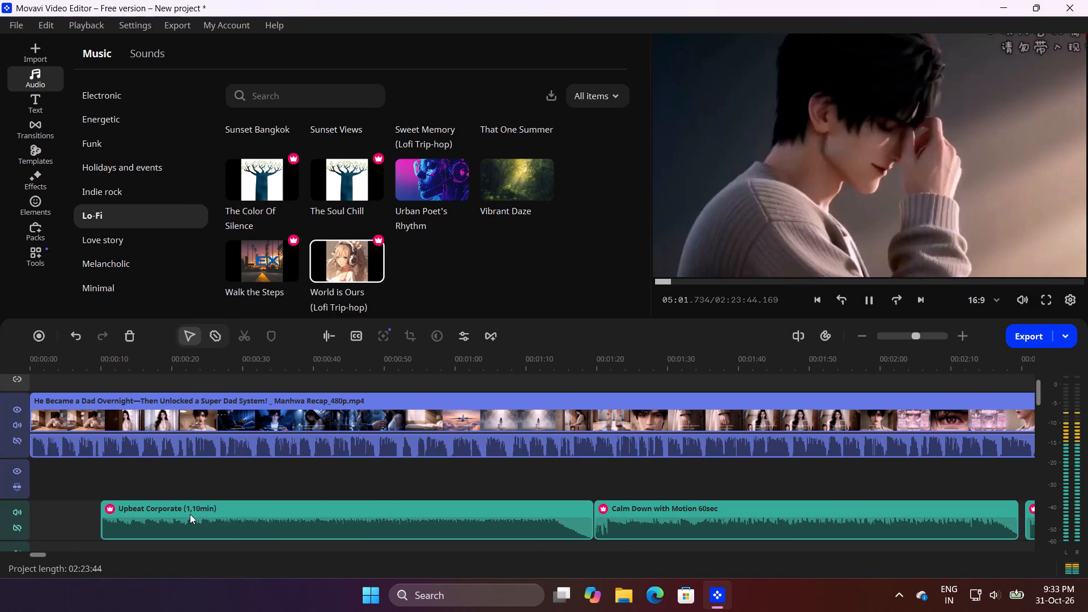
click(658, 282)
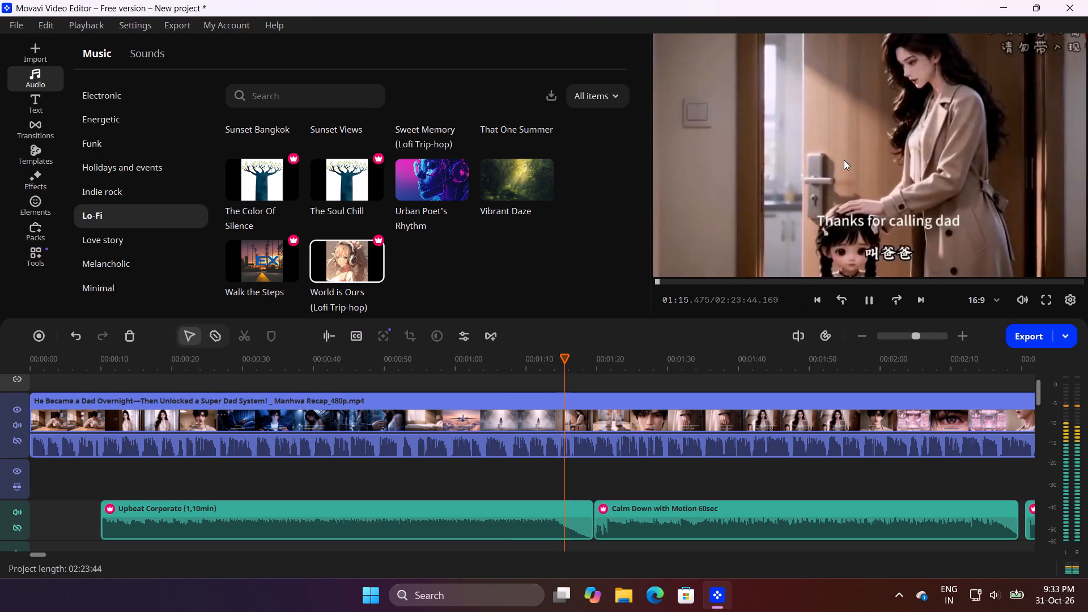
Save the project as autosave_v104 in the Projects folder, replacing the existing file of that name.
click(1070, 6)
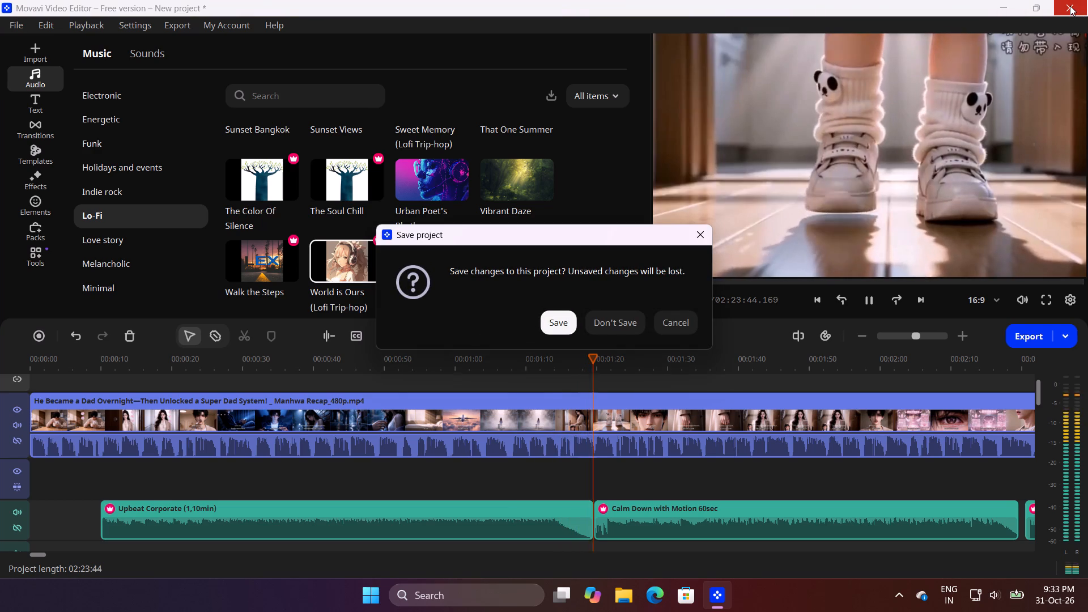
click(1070, 6)
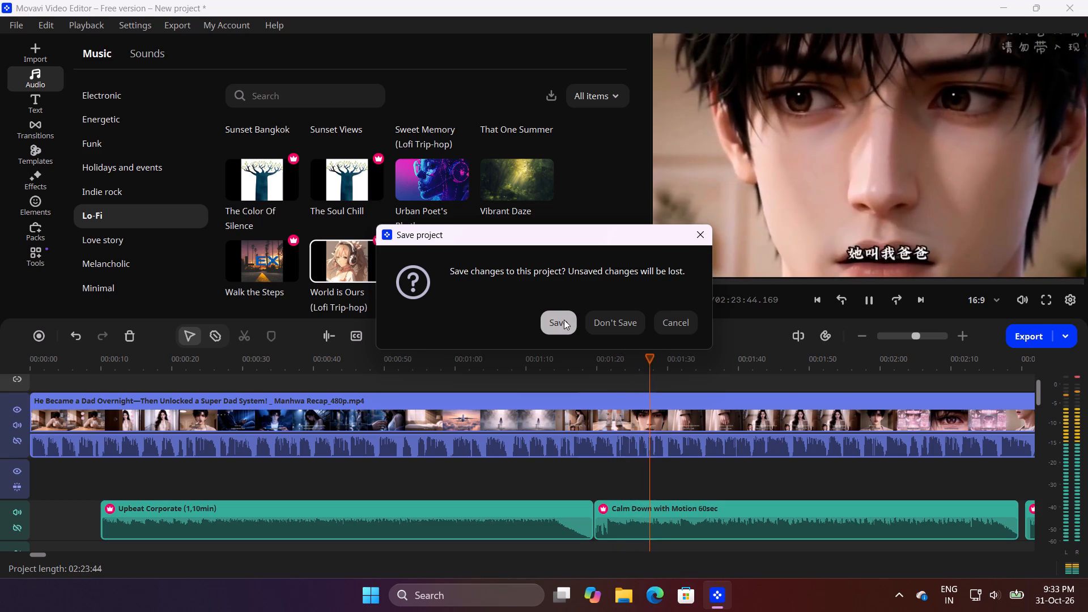
click(564, 320)
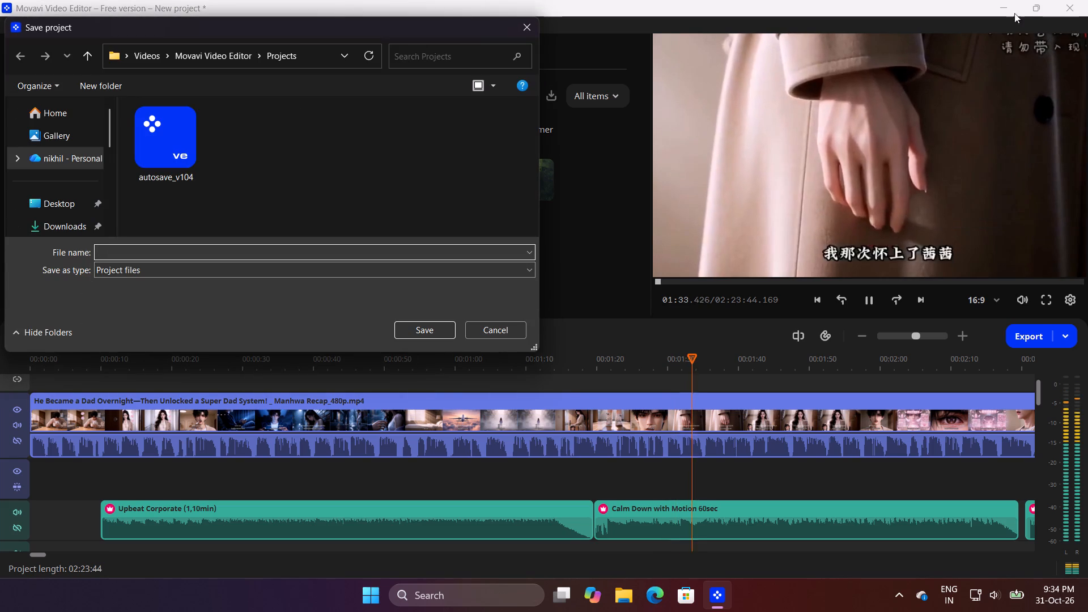
click(426, 330)
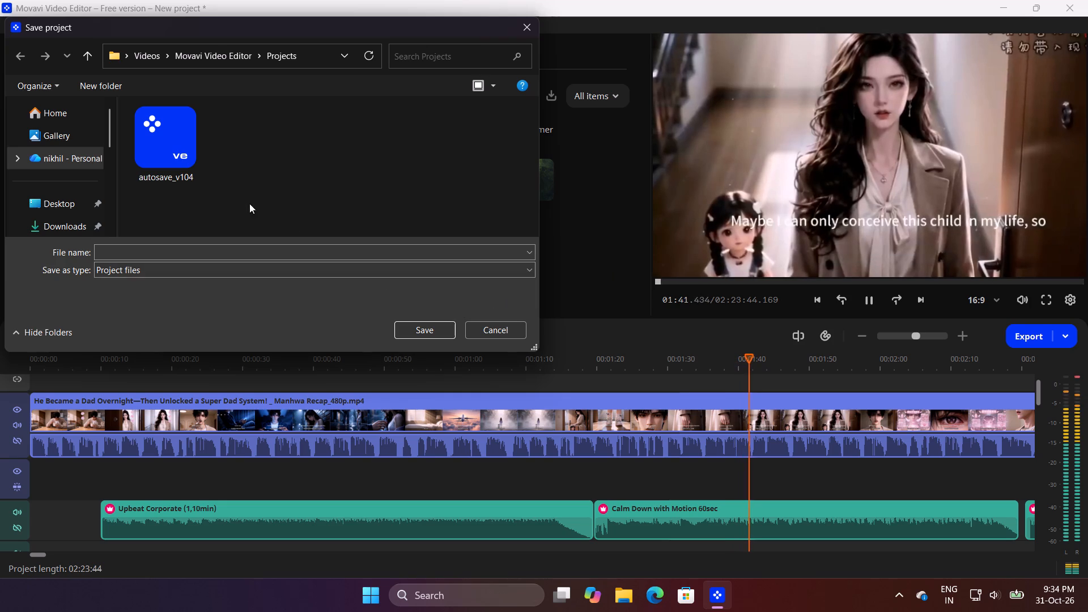
click(177, 139)
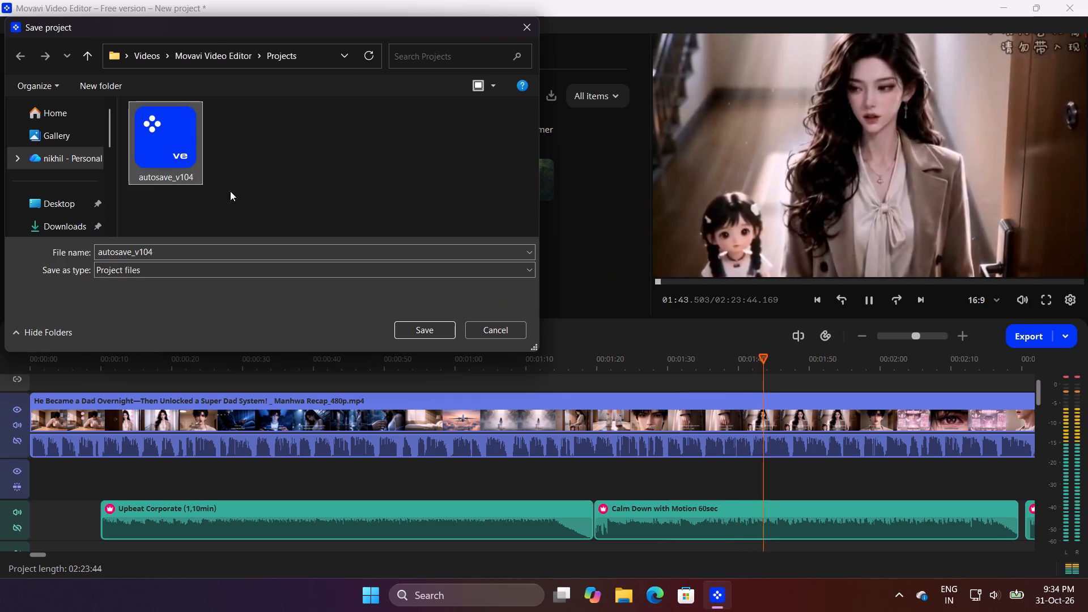
click(421, 331)
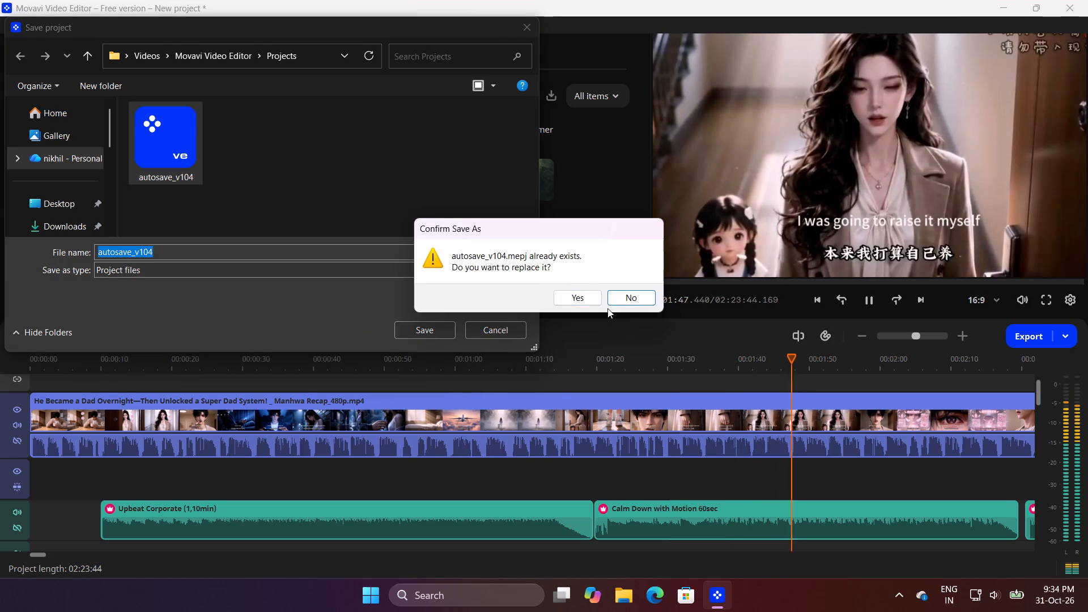
click(583, 295)
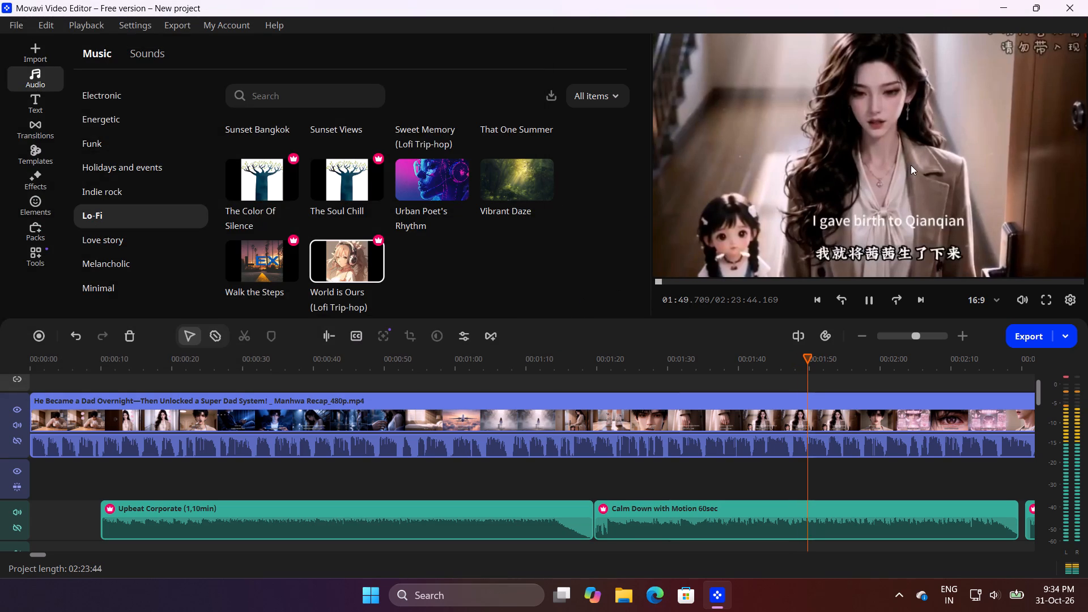
Close the video editor, dismissing the full-version purchase offer.
click(1068, 4)
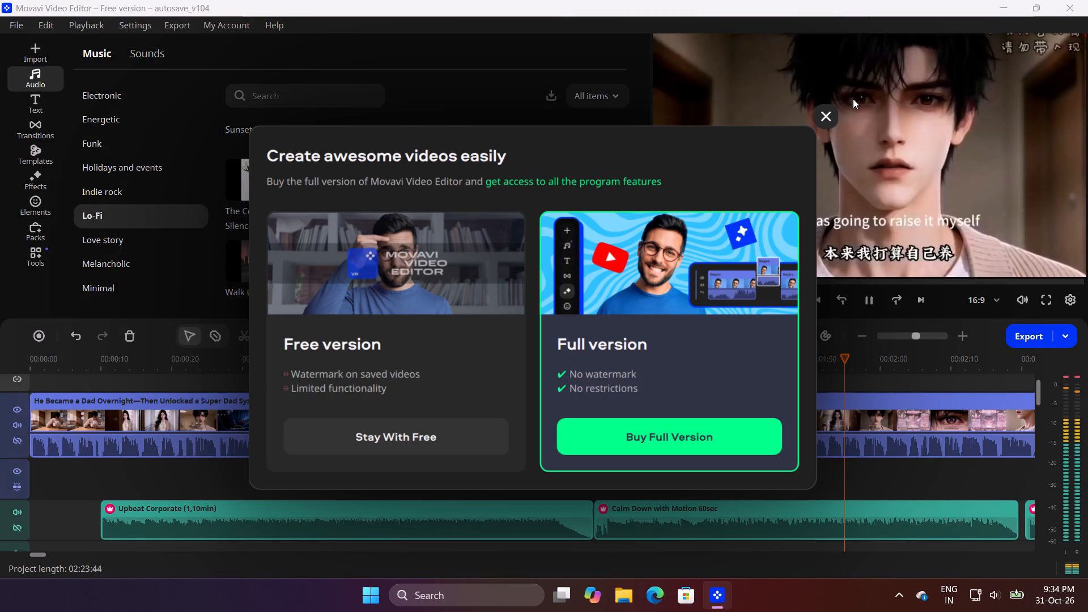
click(828, 111)
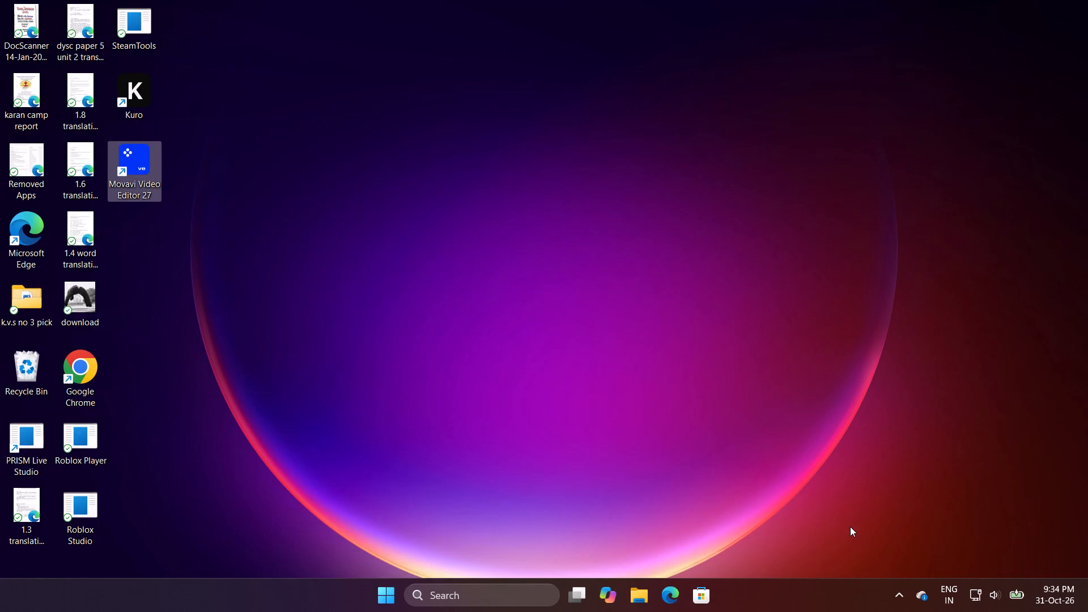
Show the hidden system tray icons on the desktop.
click(896, 590)
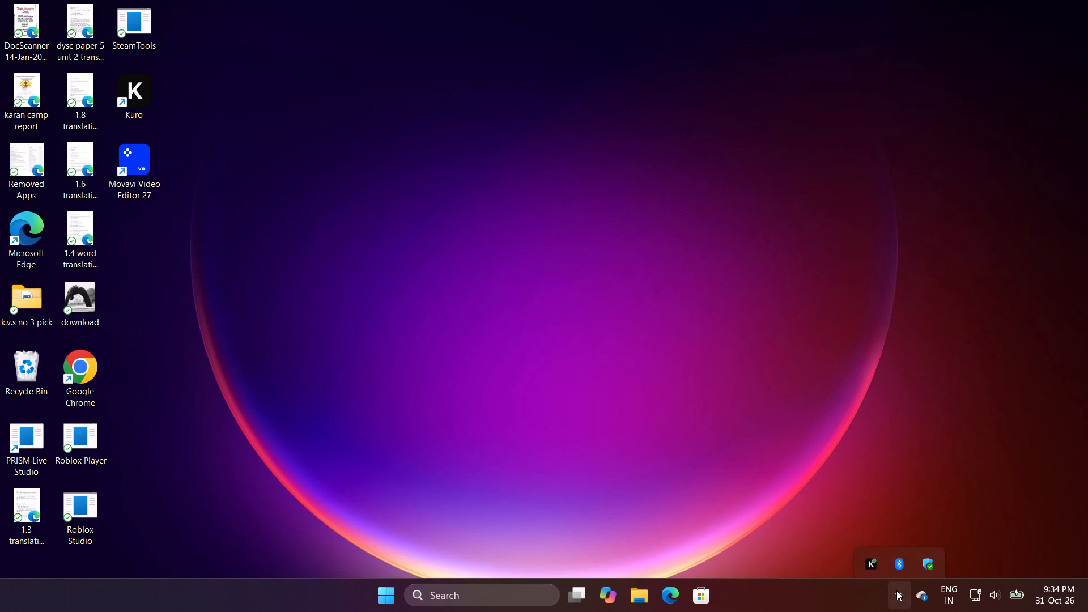
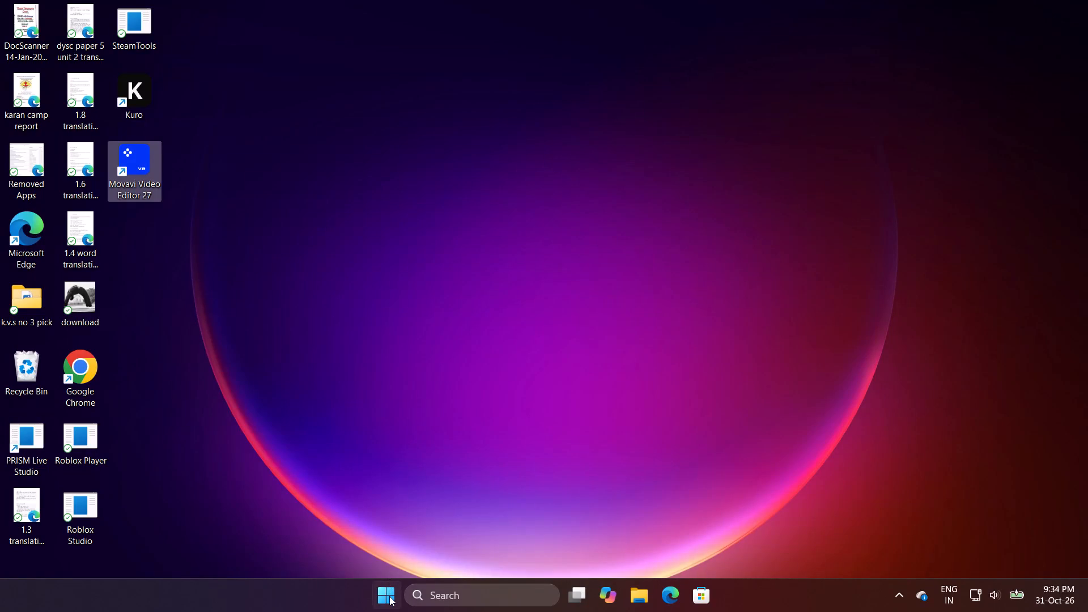
Shut down the computer from the Windows desktop.
click(389, 596)
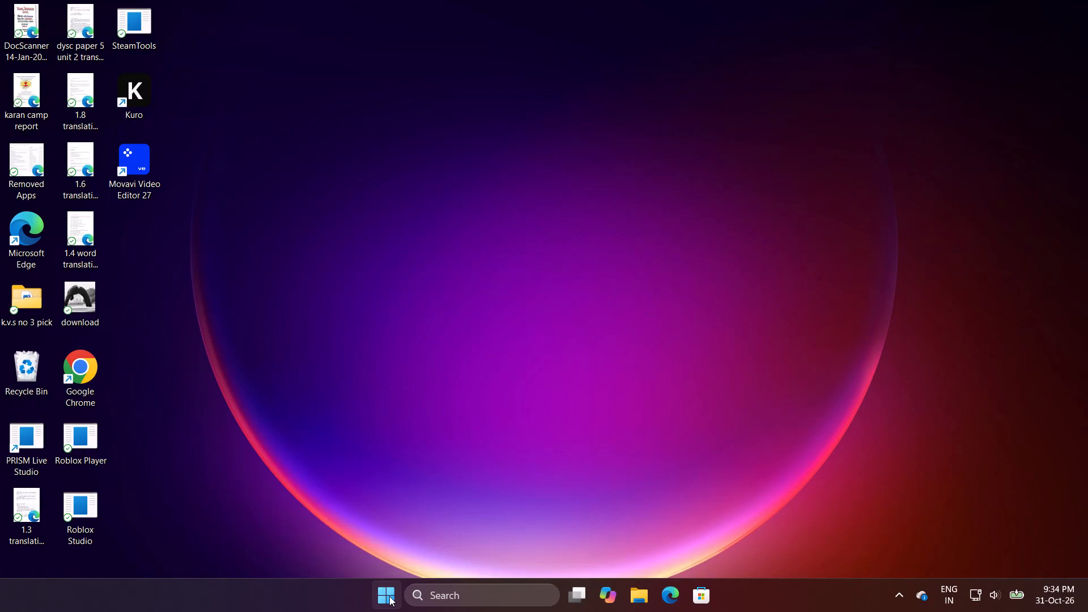
click(389, 596)
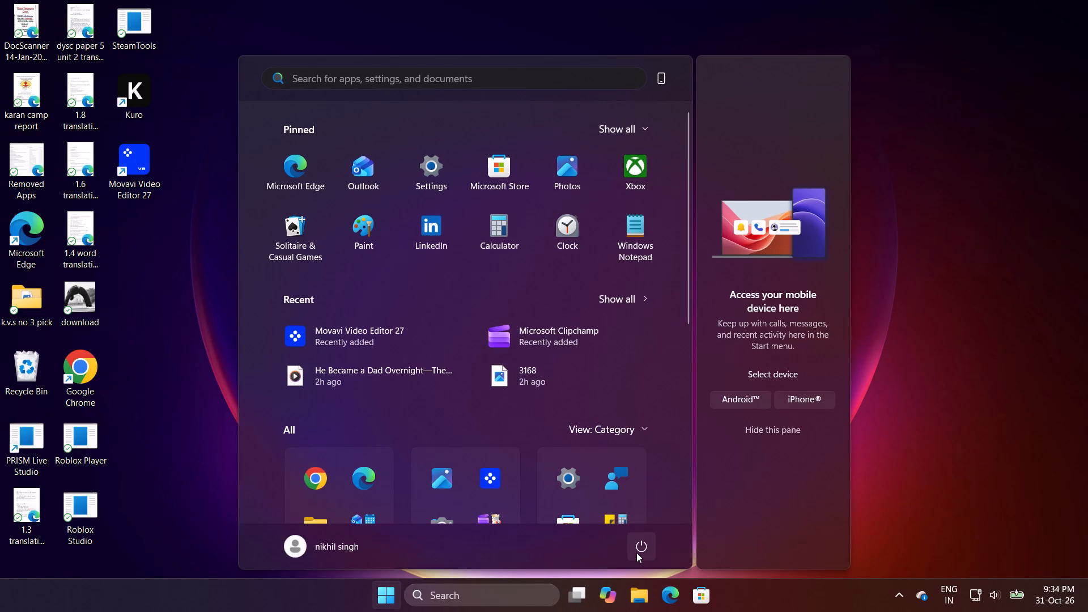
click(641, 547)
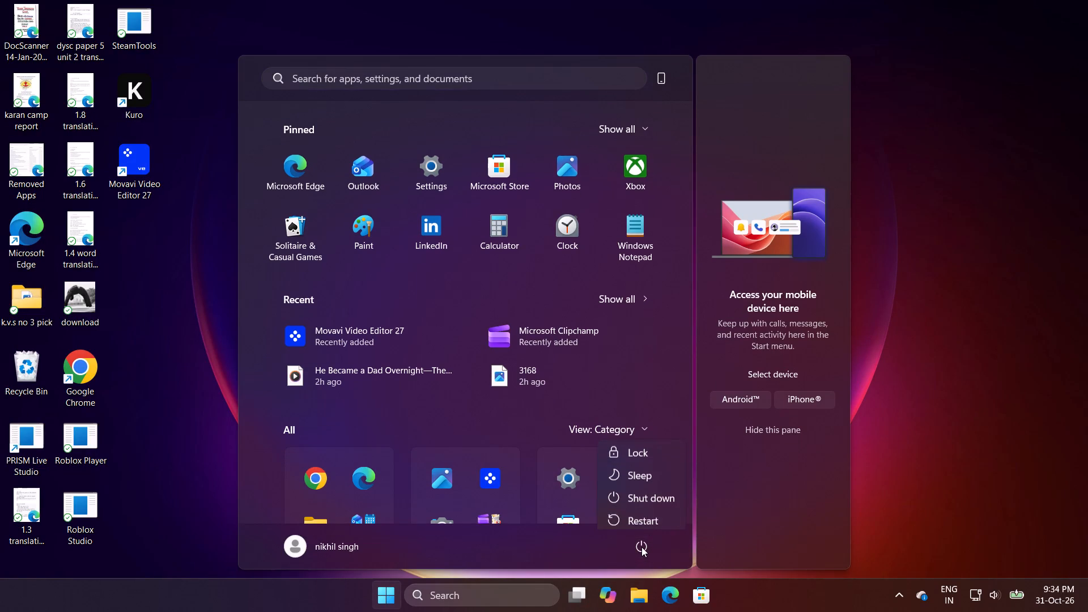
click(647, 498)
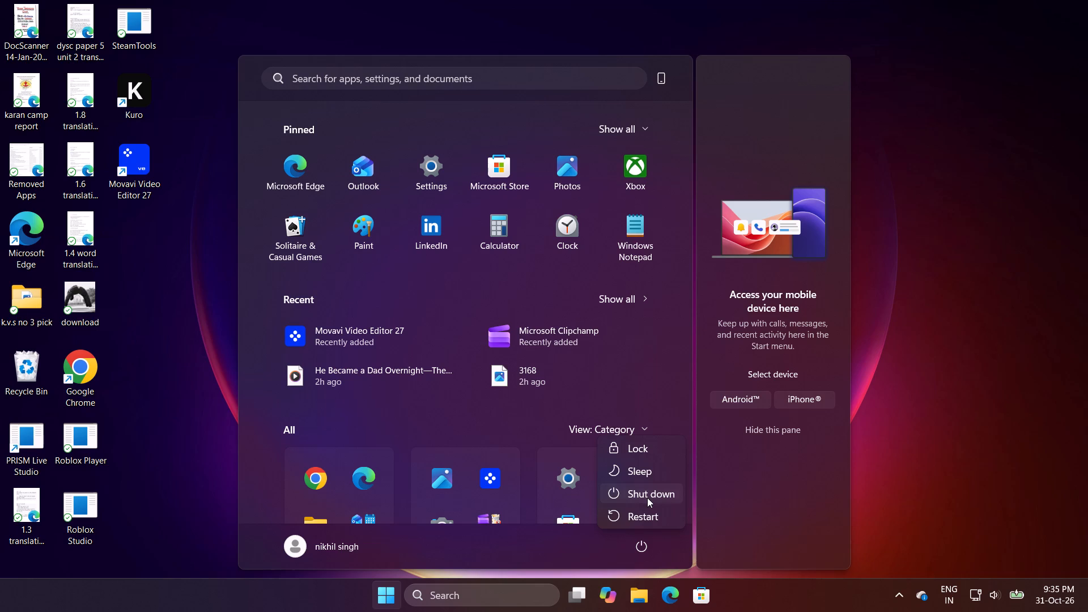